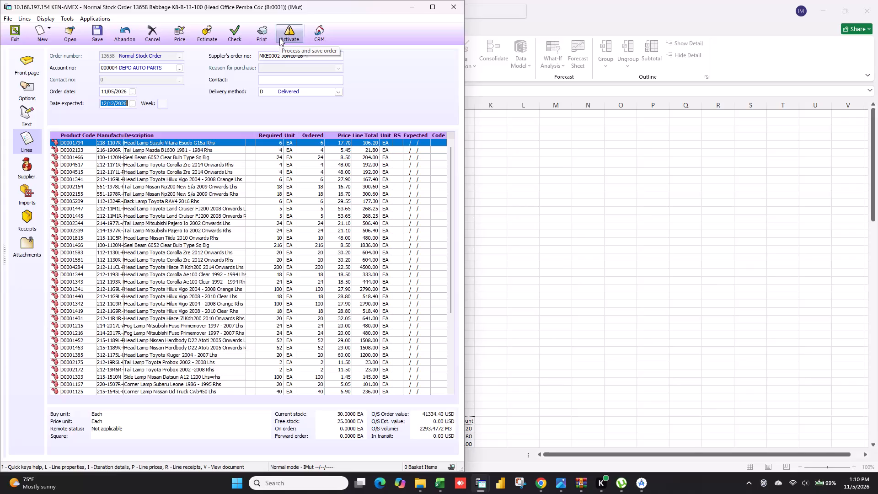
Activate purchase order 13658 for DEPO AUTO PARTS without printing the document.
{"action": "left_click", "coordinate": [279, 38]}
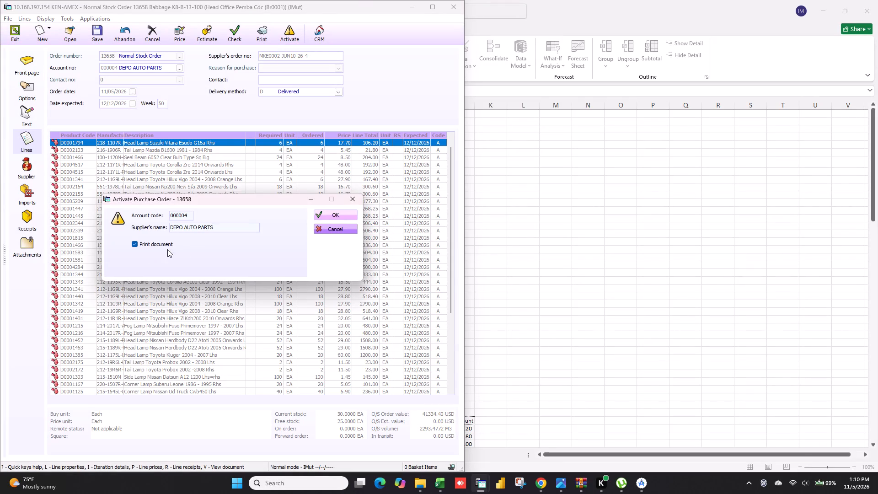
{"action": "left_click", "coordinate": [135, 244]}
{"action": "left_click", "coordinate": [334, 216]}
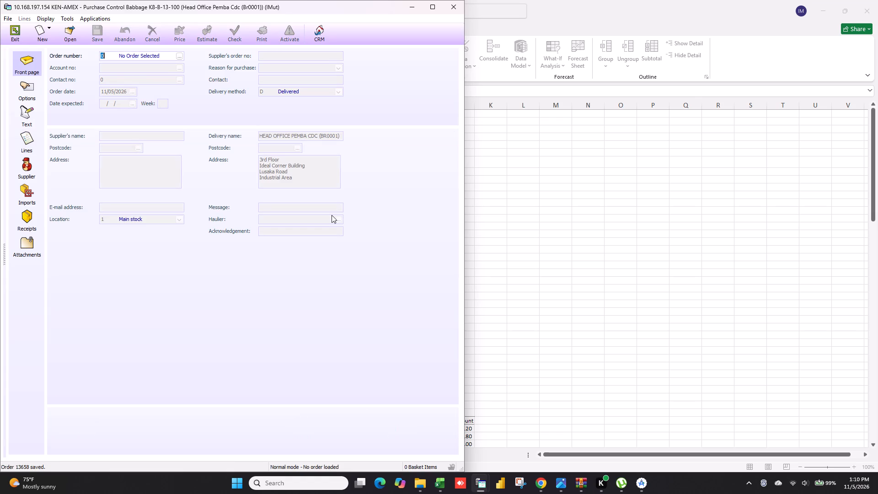
Reload the last saved purchase order and copy its order lines table.
{"action": "key", "text": "l"}
{"action": "key", "text": "Tab"}
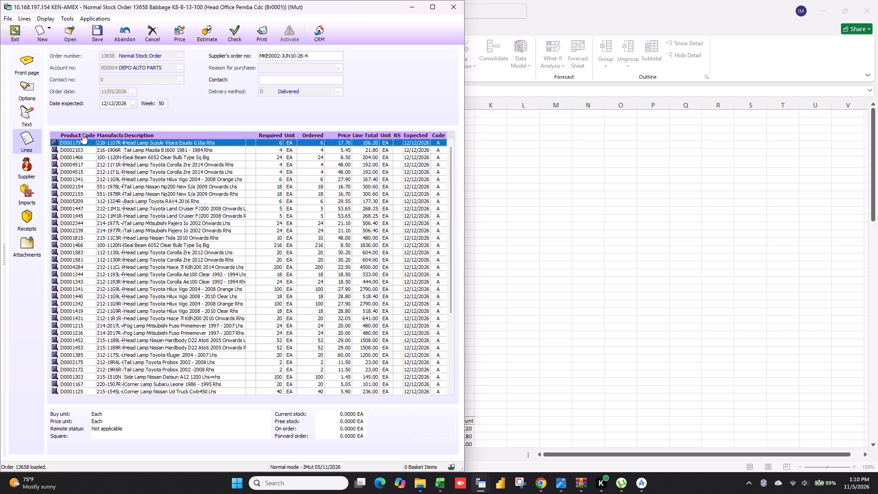
{"action": "right_click", "coordinate": [82, 134], "text": "ctrl"}
Switch to the MKE0002-JUN10-26-4-I workbook in Excel, add a new sheet and paste the order lines starting at A1.
{"action": "left_click", "coordinate": [651, 236]}
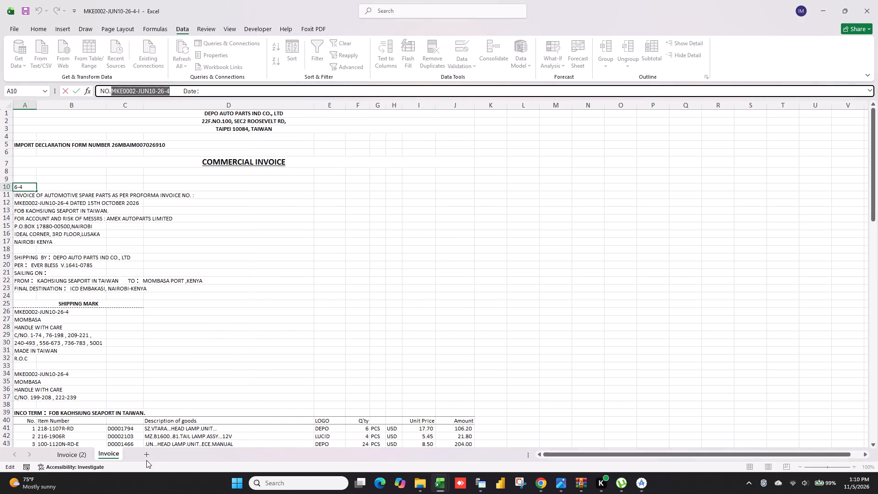
{"action": "left_click", "coordinate": [146, 453]}
{"action": "left_click", "coordinate": [366, 276]}
{"action": "left_click", "coordinate": [145, 451]}
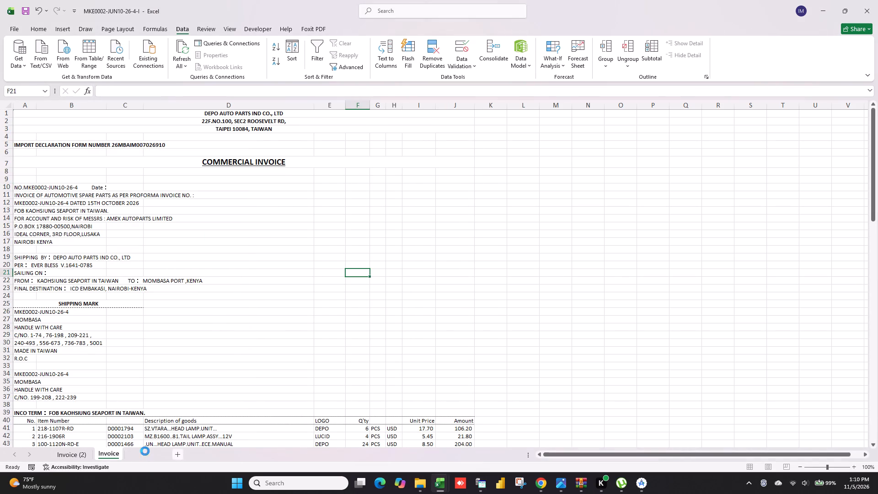
{"action": "right_click", "coordinate": [35, 113]}
{"action": "left_click", "coordinate": [54, 176]}
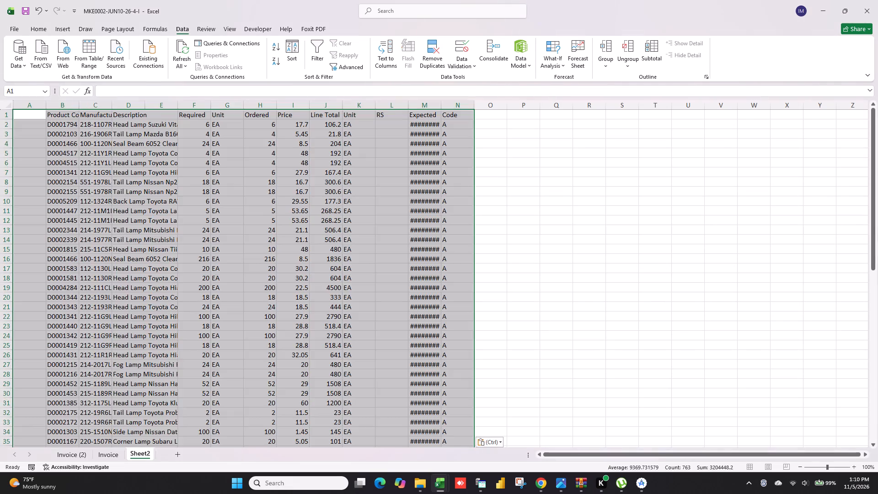
Delete the empty first column of the pasted order lines and widen the Product Code column.
{"action": "left_click", "coordinate": [113, 182]}
{"action": "left_click", "coordinate": [31, 104]}
{"action": "key", "text": "ctrl+minus"}
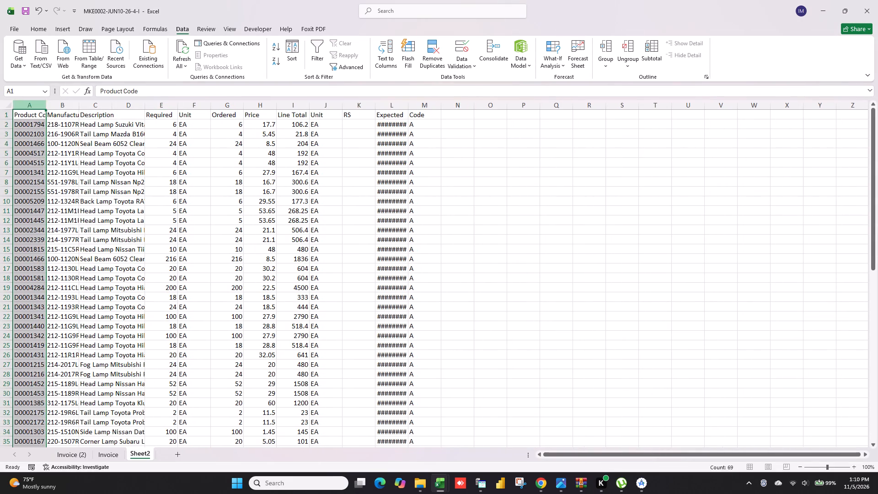
{"action": "left_click", "coordinate": [95, 202]}
{"action": "left_click_drag", "start_coordinate": [45, 102], "coordinate": [56, 104]}
{"action": "left_click", "coordinate": [56, 104]}
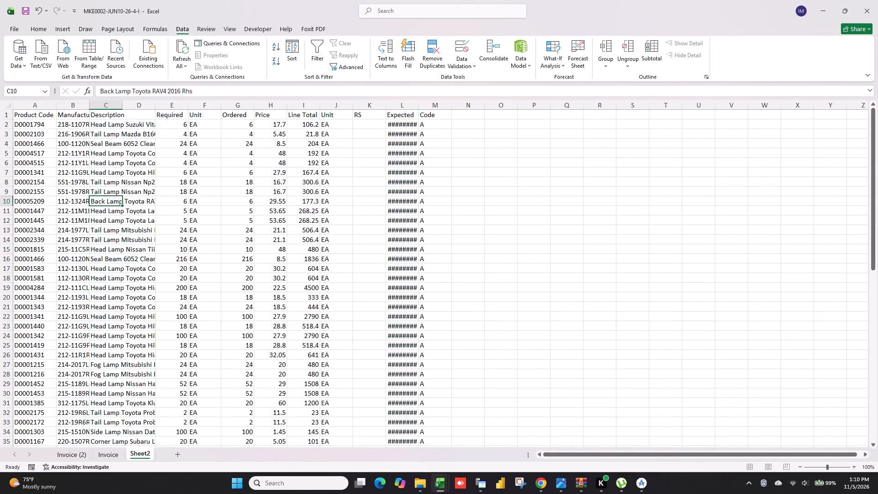
{"action": "left_click", "coordinate": [257, 278]}
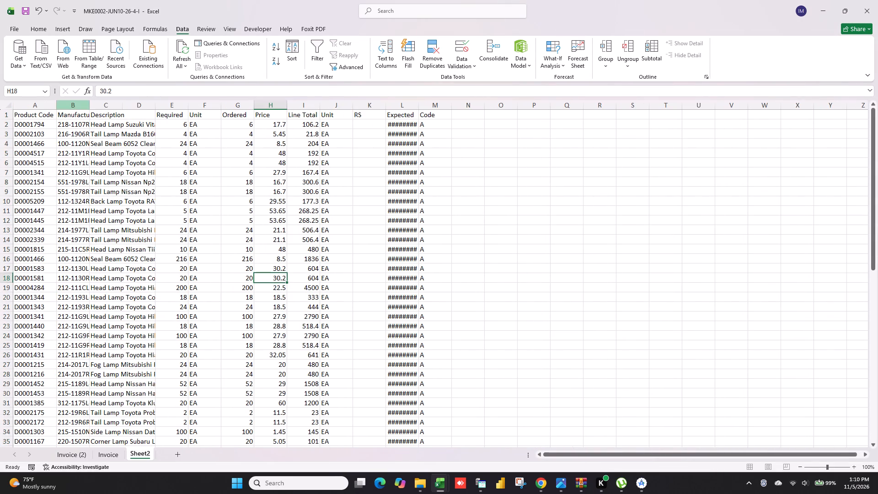
Highlight duplicate values in the Product Code column with Light Red Fill with Dark Red Text.
{"action": "left_click", "coordinate": [46, 106]}
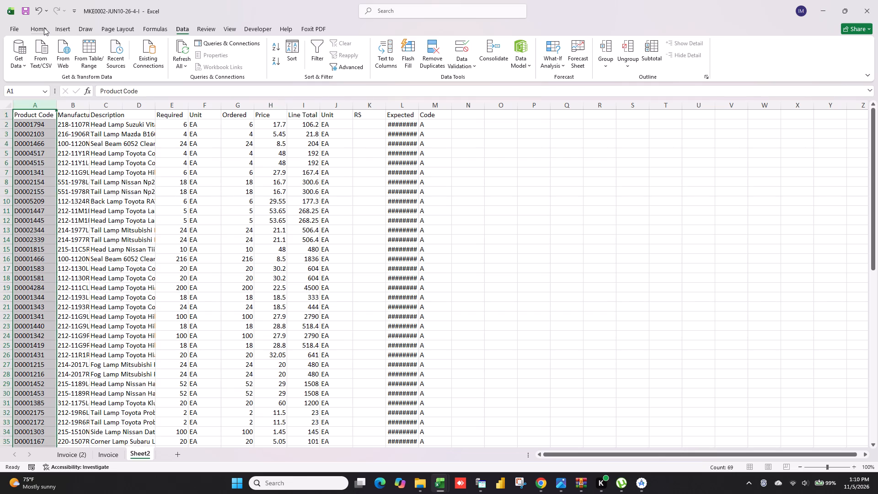
{"action": "left_click", "coordinate": [44, 27]}
{"action": "left_click", "coordinate": [426, 63]}
{"action": "left_click", "coordinate": [459, 81]}
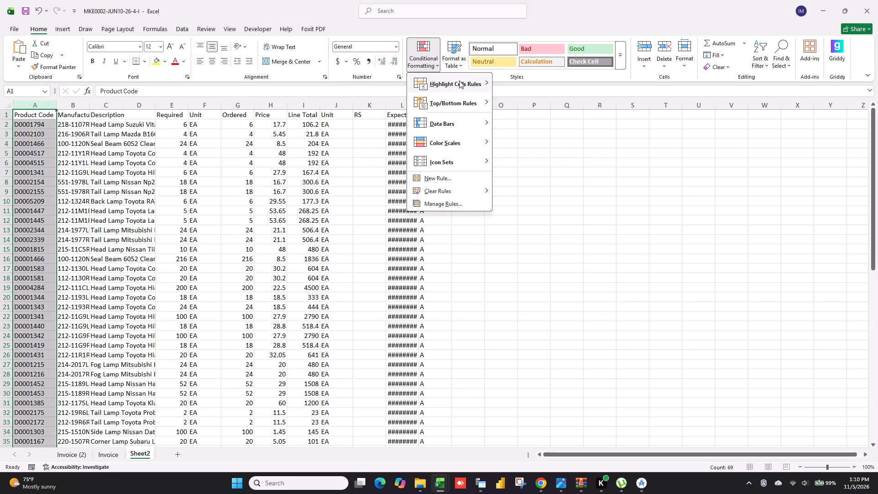
{"action": "left_click", "coordinate": [549, 199]}
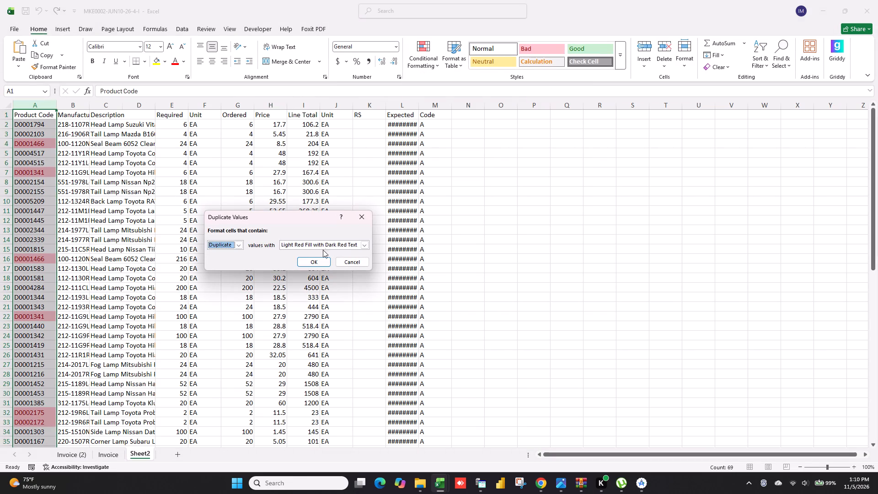
{"action": "left_click", "coordinate": [317, 259]}
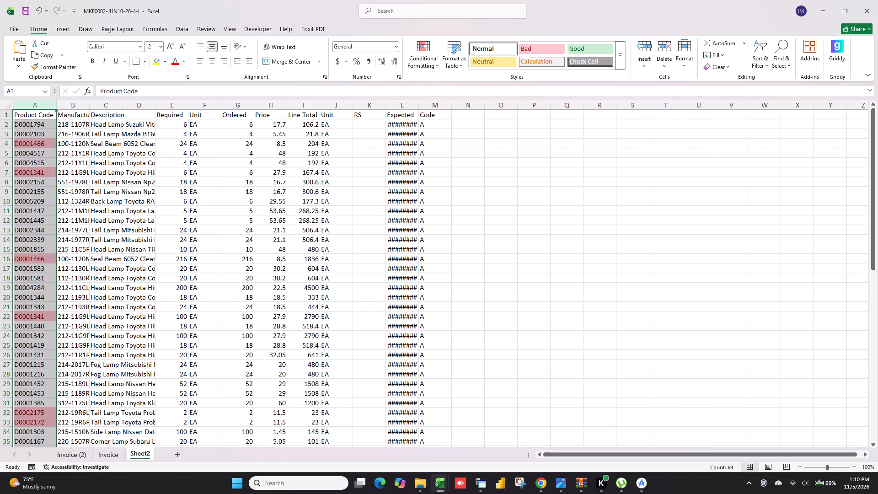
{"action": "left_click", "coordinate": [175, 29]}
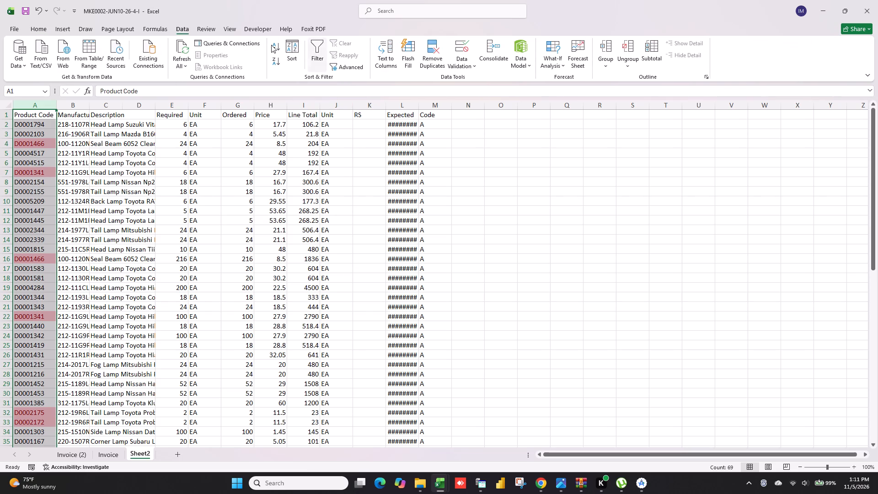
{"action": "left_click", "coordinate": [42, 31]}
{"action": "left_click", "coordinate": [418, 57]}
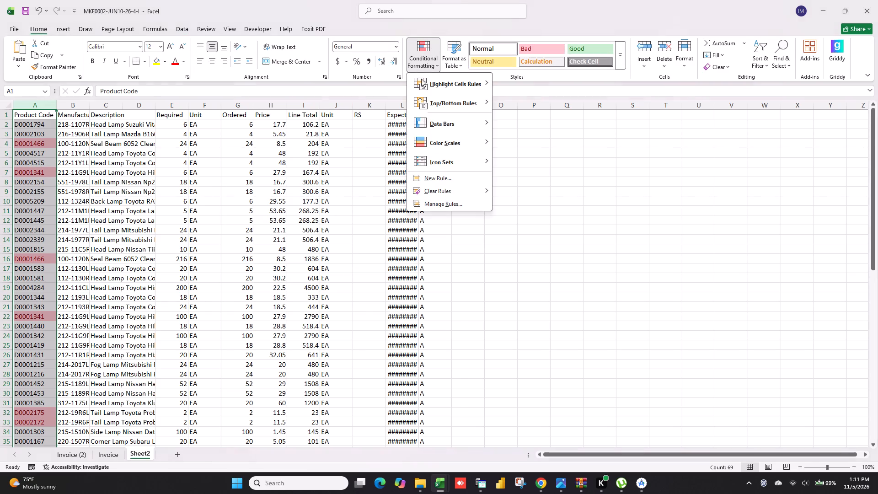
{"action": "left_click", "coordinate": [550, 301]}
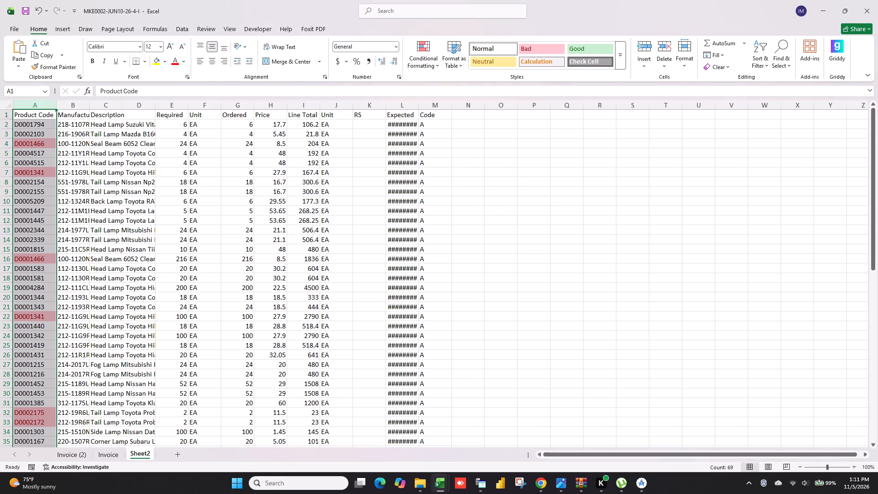
Delete the columns between Product Code and Ordered, from the manufacturer's code through the first Unit column.
{"action": "left_click_drag", "start_coordinate": [82, 107], "coordinate": [170, 113]}
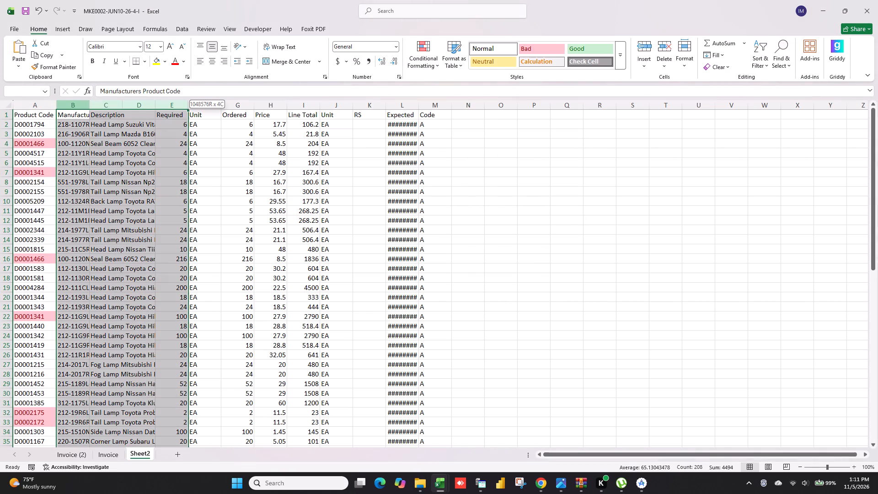
{"action": "left_click_drag", "start_coordinate": [170, 113], "coordinate": [222, 109]}
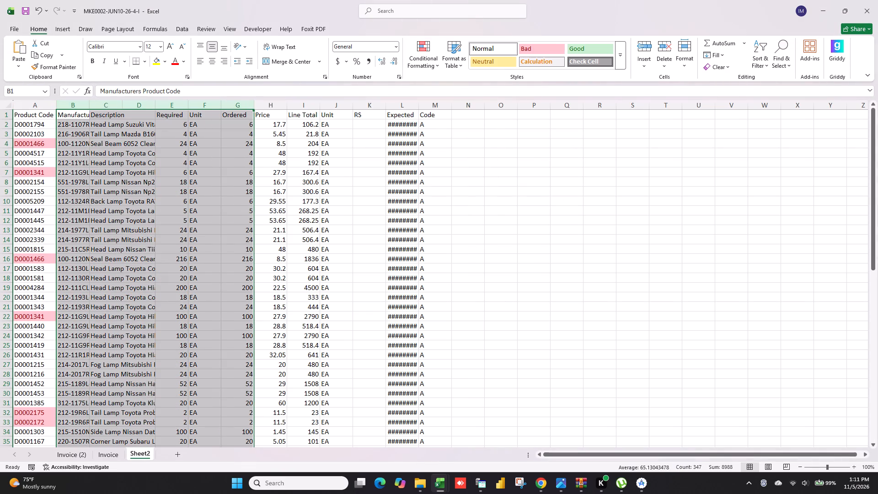
{"action": "left_click_drag", "start_coordinate": [232, 191], "coordinate": [227, 186]}
{"action": "left_click_drag", "start_coordinate": [83, 104], "coordinate": [206, 104]}
{"action": "key", "text": "ctrl+minus"}
{"action": "left_click", "coordinate": [164, 197]}
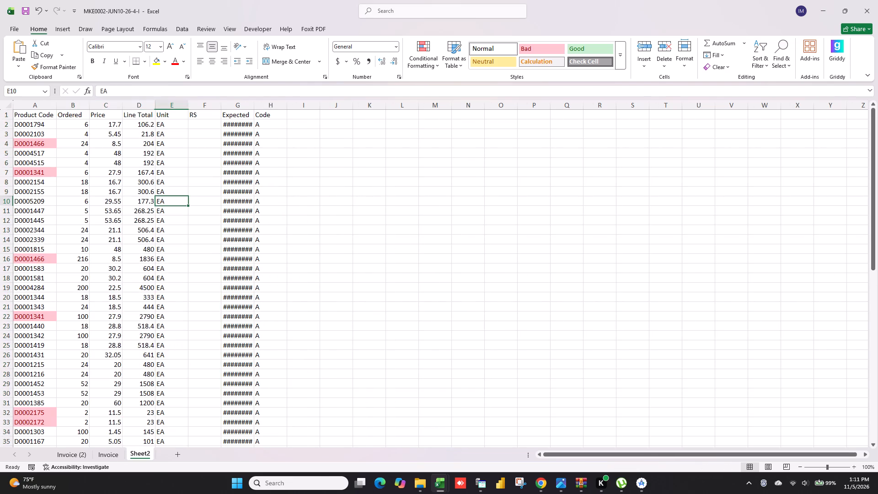
Delete the columns from Price through Code, keeping only Product Code and Ordered.
{"action": "left_click_drag", "start_coordinate": [105, 104], "coordinate": [254, 104]}
{"action": "key", "text": "ctrl+asterisk"}
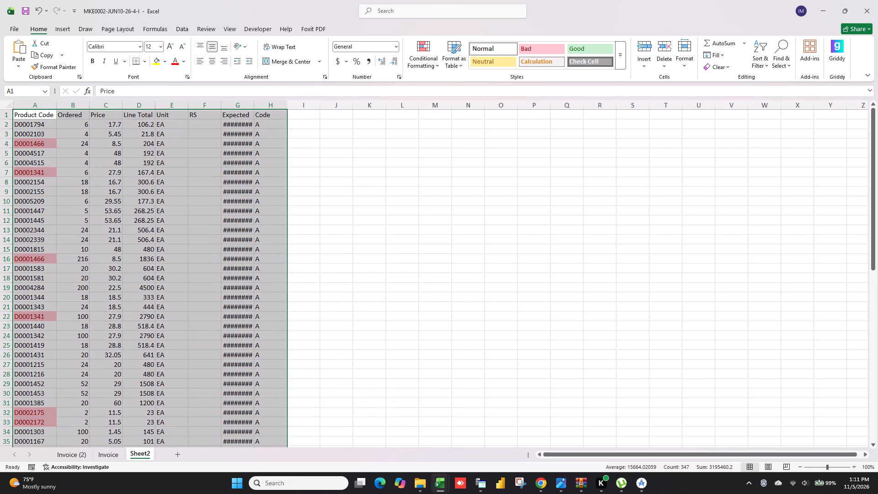
{"action": "left_click", "coordinate": [405, 175]}
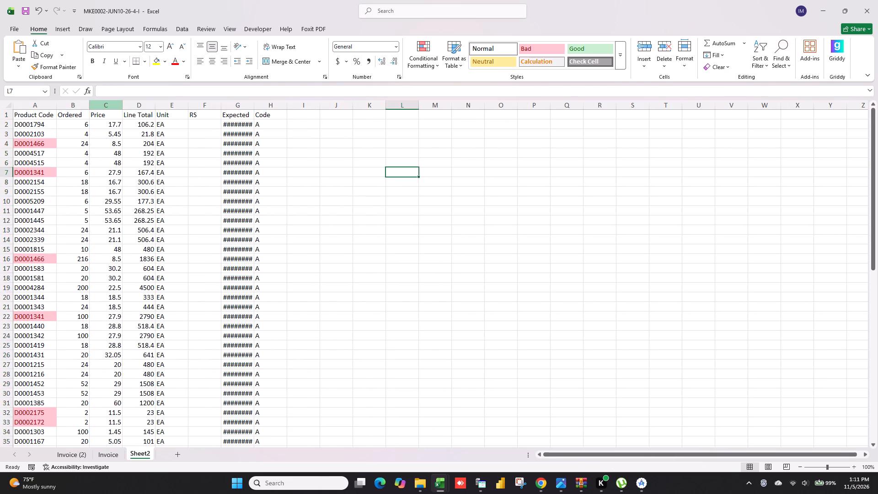
{"action": "left_click_drag", "start_coordinate": [116, 106], "coordinate": [267, 106]}
{"action": "key", "text": "ctrl+minus"}
{"action": "left_click", "coordinate": [225, 204]}
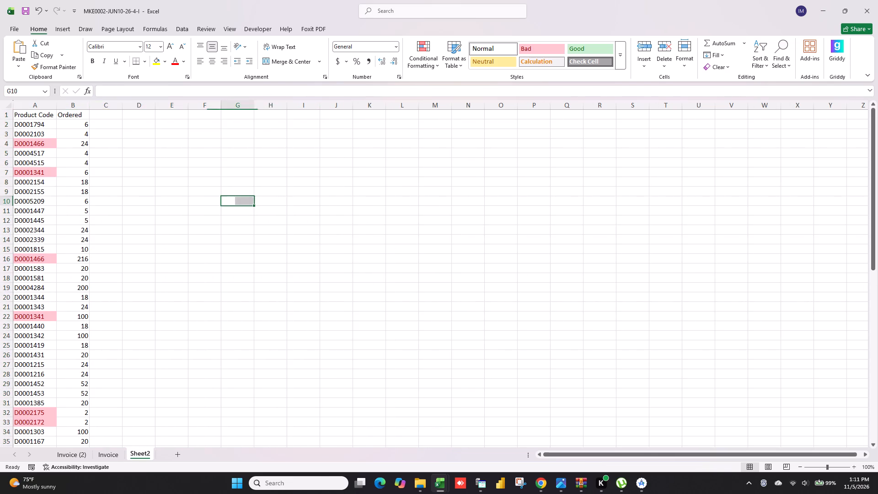
Insert a PivotChart on a new sheet based on the Product Code and Ordered columns.
{"action": "left_click", "coordinate": [36, 115]}
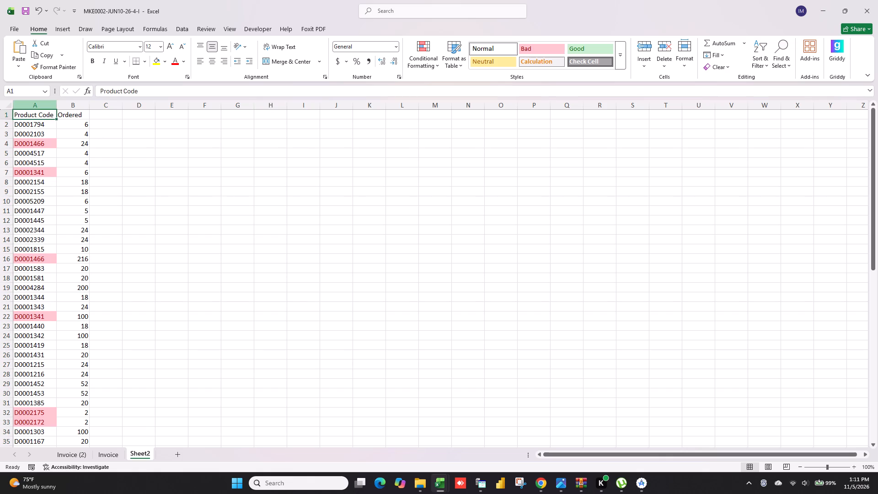
{"action": "left_click_drag", "start_coordinate": [45, 102], "coordinate": [68, 107]}
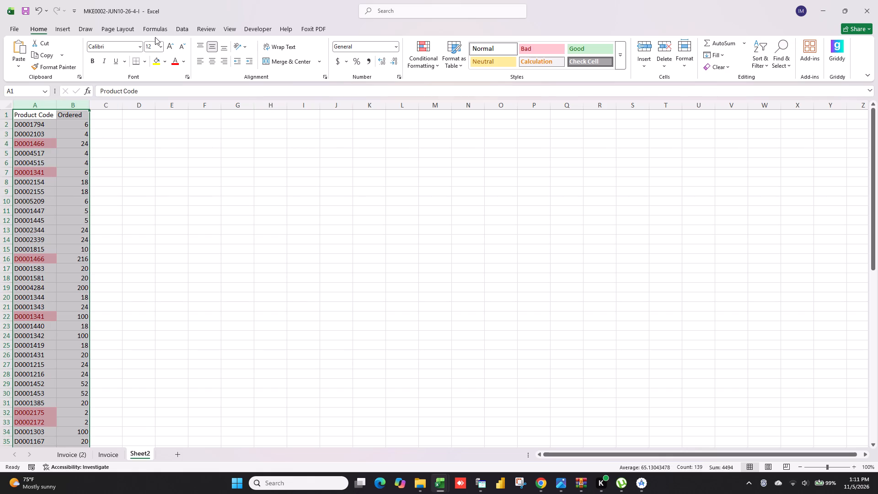
{"action": "left_click", "coordinate": [66, 27]}
{"action": "left_click", "coordinate": [343, 59]}
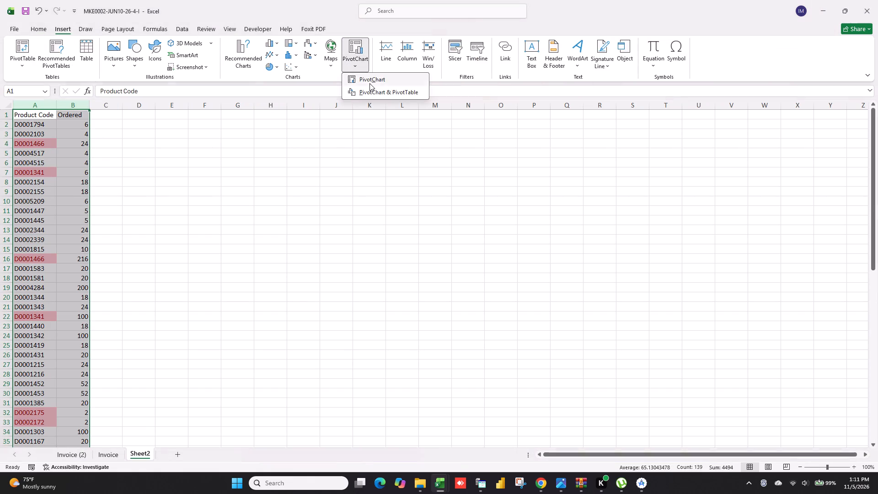
{"action": "left_click", "coordinate": [369, 83]}
{"action": "left_click", "coordinate": [325, 306]}
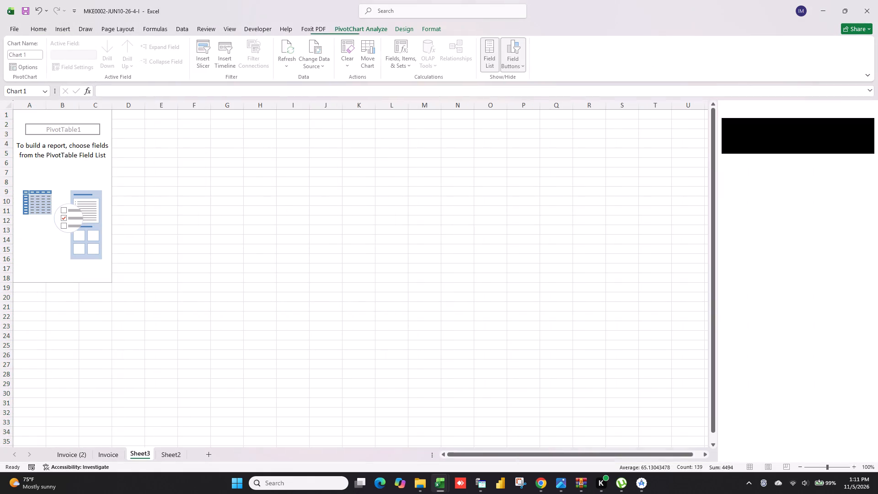
Cut the empty PivotChart from the new sheet, keeping only its pivot table.
{"action": "right_click", "coordinate": [222, 135]}
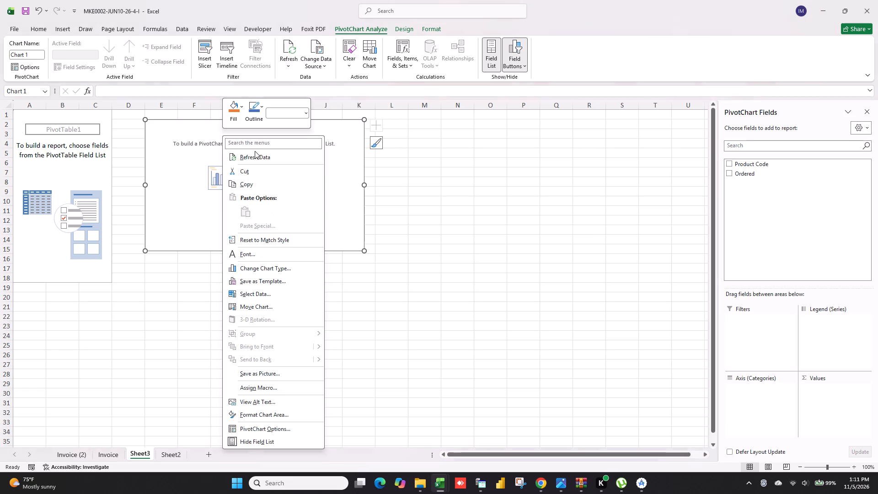
{"action": "left_click", "coordinate": [255, 168]}
Add Product Code as the pivot table's rows and Sum of Ordered as its values.
{"action": "left_click", "coordinate": [730, 161]}
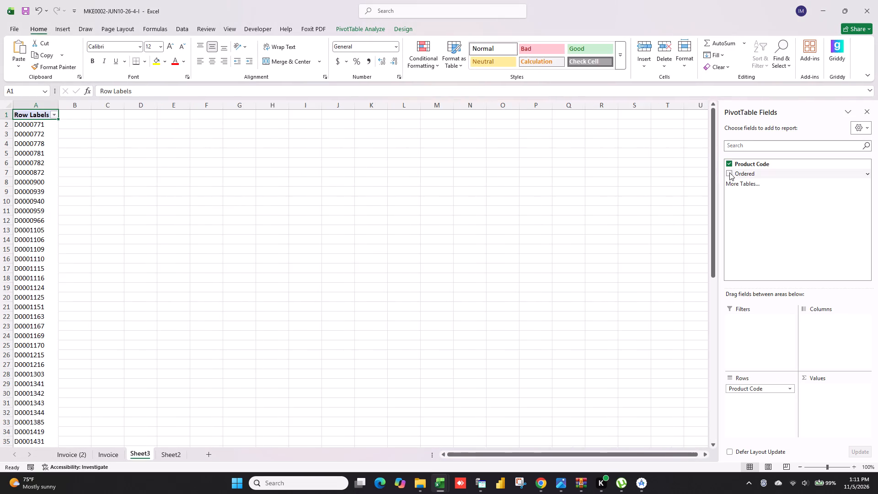
{"action": "left_click", "coordinate": [729, 174]}
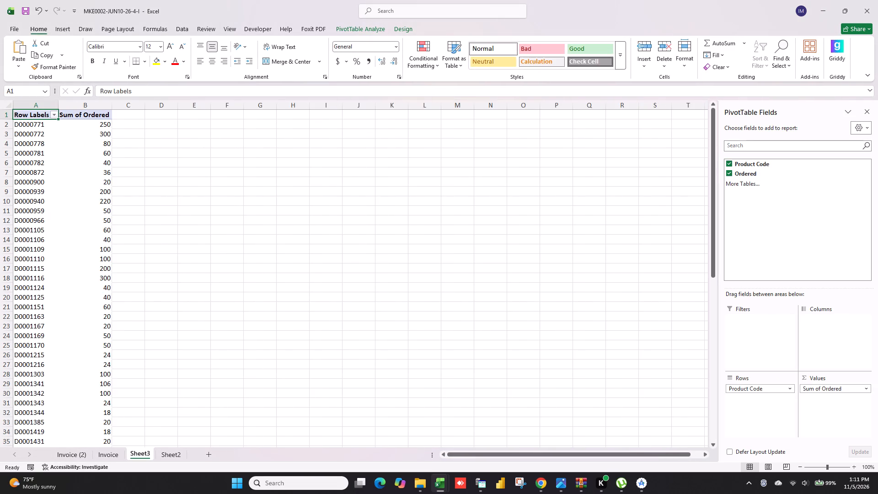
Check the pivot table's total ordered quantity against the Invoice sheet's total and the Sheet2 order lines.
{"action": "scroll", "coordinate": [139, 353], "scroll_direction": "down", "scroll_amount": 15}
{"action": "scroll", "coordinate": [135, 365], "scroll_direction": "up", "scroll_amount": 17}
{"action": "left_click", "coordinate": [104, 454]}
{"action": "scroll", "coordinate": [182, 395], "scroll_direction": "down", "scroll_amount": 20}
{"action": "scroll", "coordinate": [182, 395], "scroll_direction": "down", "scroll_amount": 9}
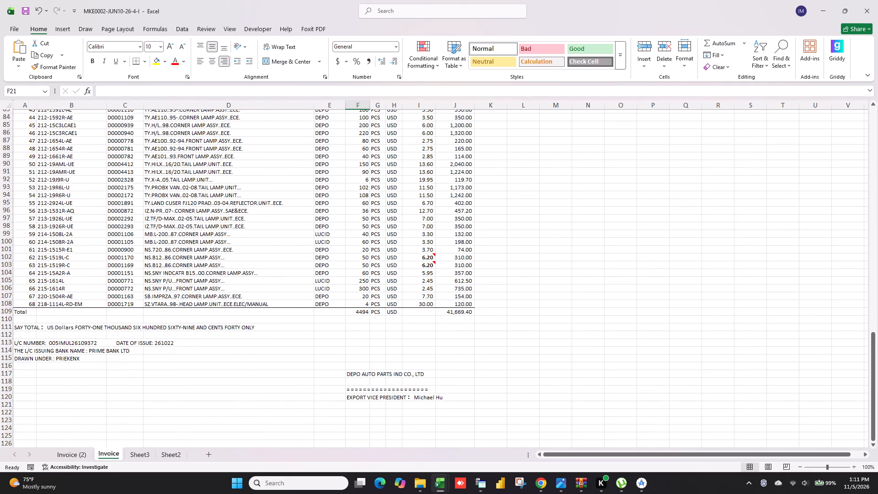
{"action": "left_click", "coordinate": [174, 459]}
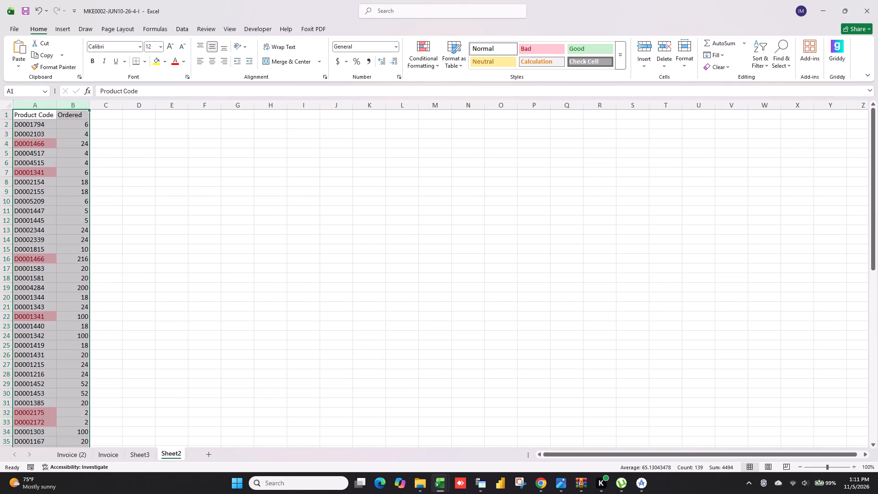
Copy the product codes and ordered sums from D0000771 to D0005209 in Sheet3's pivot table, excluding the blank and Grand Total rows.
{"action": "left_click", "coordinate": [136, 453]}
{"action": "left_click_drag", "start_coordinate": [30, 125], "coordinate": [105, 210]}
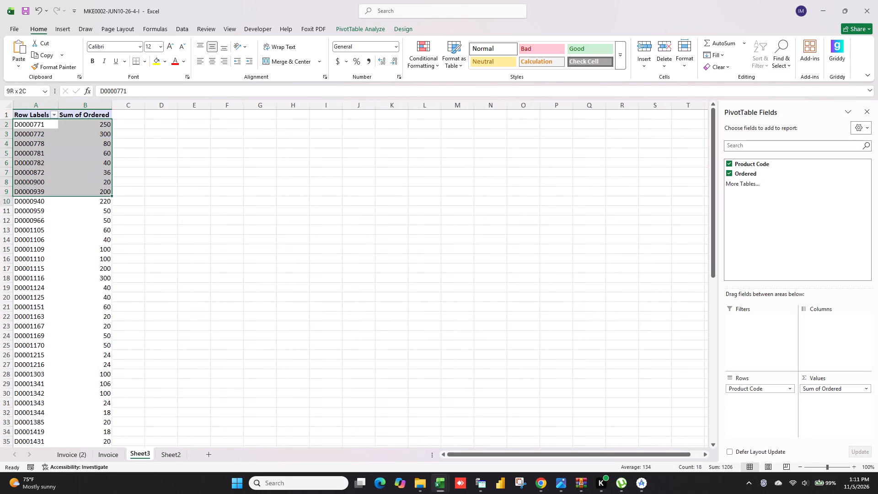
{"action": "left_click_drag", "start_coordinate": [105, 210], "coordinate": [103, 442]}
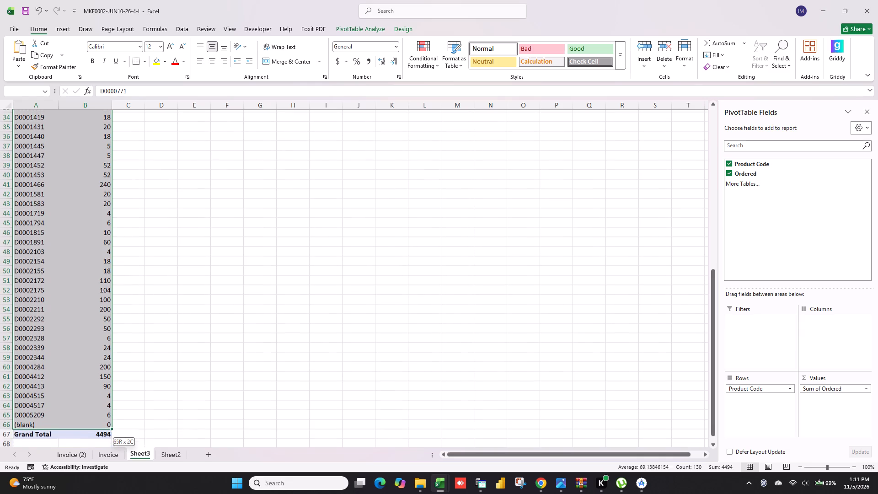
{"action": "left_click_drag", "start_coordinate": [103, 442], "coordinate": [103, 417]}
{"action": "key", "text": "ctrl+c"}
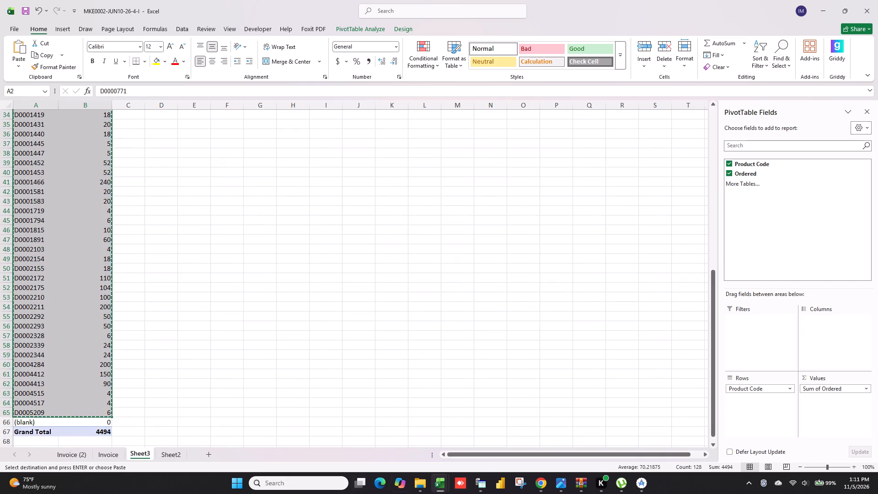
In the Import Status spreadsheet in Chrome, paste the copied data as values only at A353 of the Incoming sheet, below the Tongshi rows.
{"action": "left_click", "coordinate": [539, 480]}
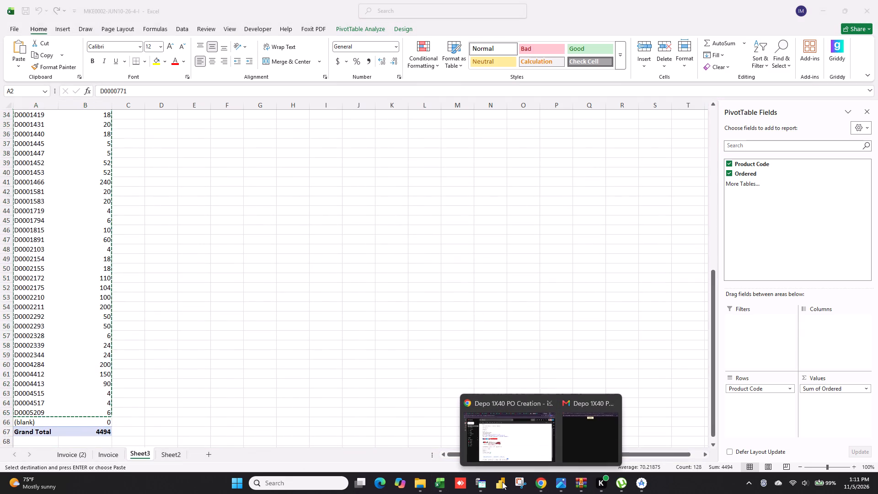
{"action": "left_click_drag", "start_coordinate": [520, 450], "coordinate": [522, 439]}
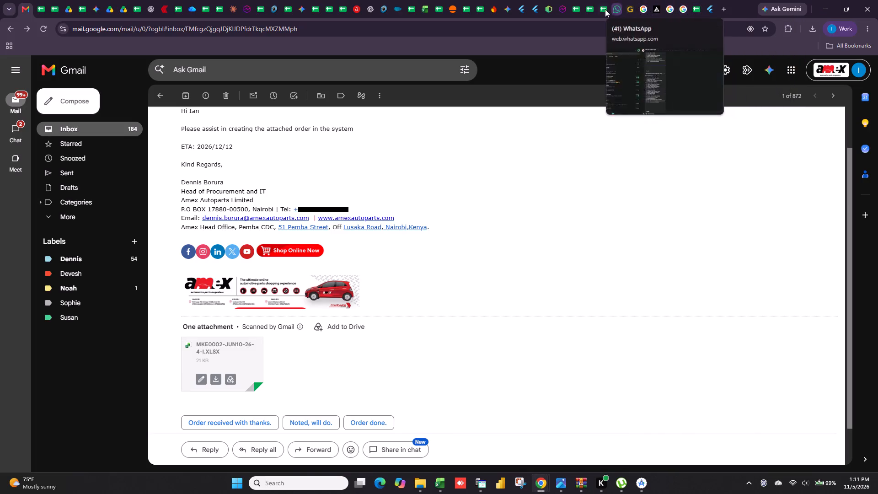
{"action": "left_click", "coordinate": [578, 9]}
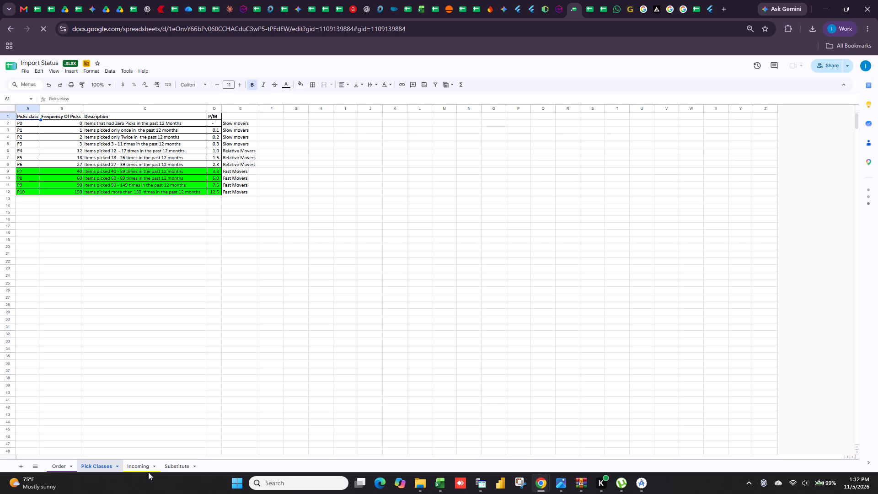
{"action": "left_click", "coordinate": [128, 466]}
{"action": "scroll", "coordinate": [164, 268], "scroll_direction": "down", "scroll_amount": 4}
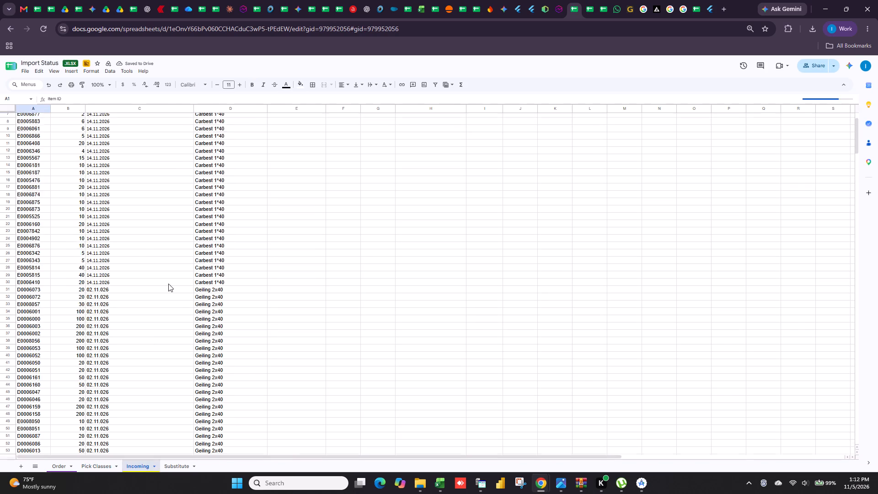
{"action": "scroll", "coordinate": [168, 284], "scroll_direction": "down", "scroll_amount": 20}
{"action": "scroll", "coordinate": [168, 284], "scroll_direction": "down", "scroll_amount": 20}
{"action": "scroll", "coordinate": [168, 284], "scroll_direction": "down", "scroll_amount": 16}
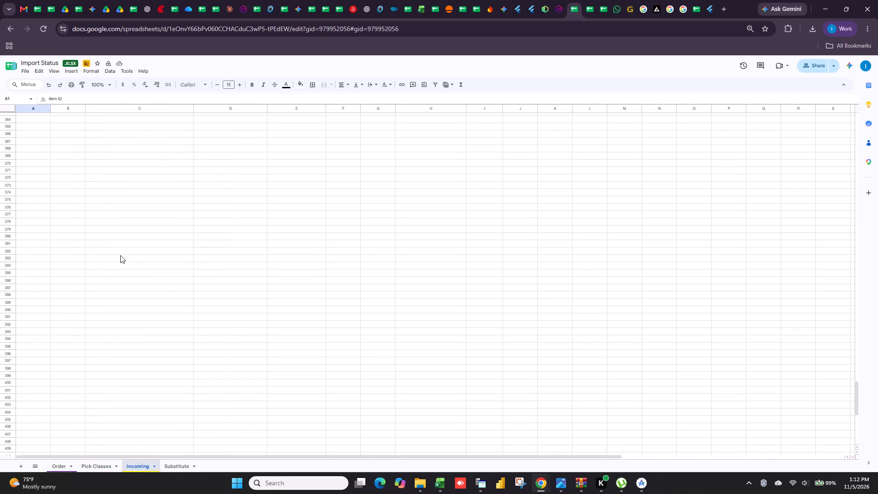
{"action": "scroll", "coordinate": [120, 255], "scroll_direction": "up", "scroll_amount": 7}
{"action": "left_click", "coordinate": [32, 265]}
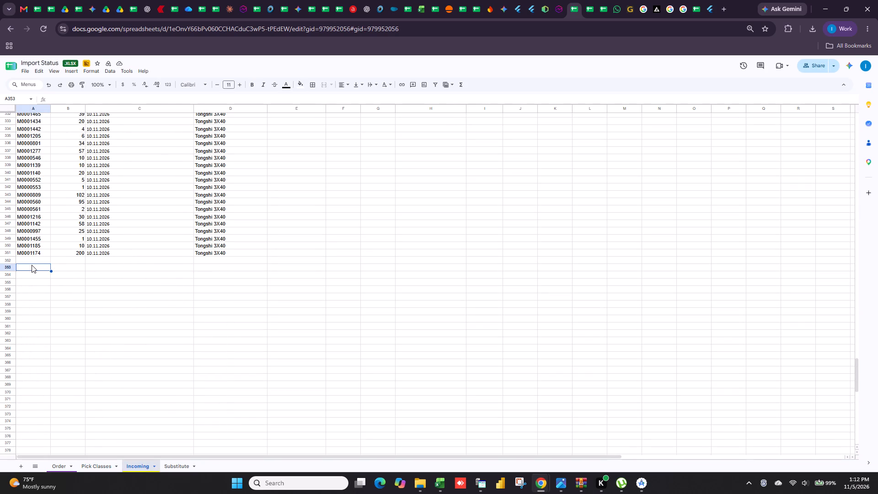
{"action": "right_click", "coordinate": [32, 265]}
{"action": "left_click", "coordinate": [68, 271]}
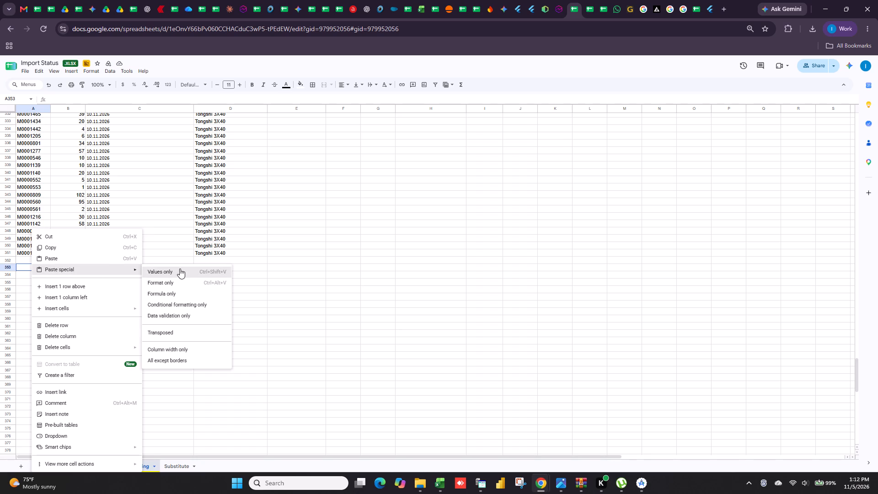
{"action": "left_click", "coordinate": [180, 268]}
Enter the arrival date 12.12.2026 in C353 and copy it down to all the pasted product rows.
{"action": "left_click", "coordinate": [97, 265]}
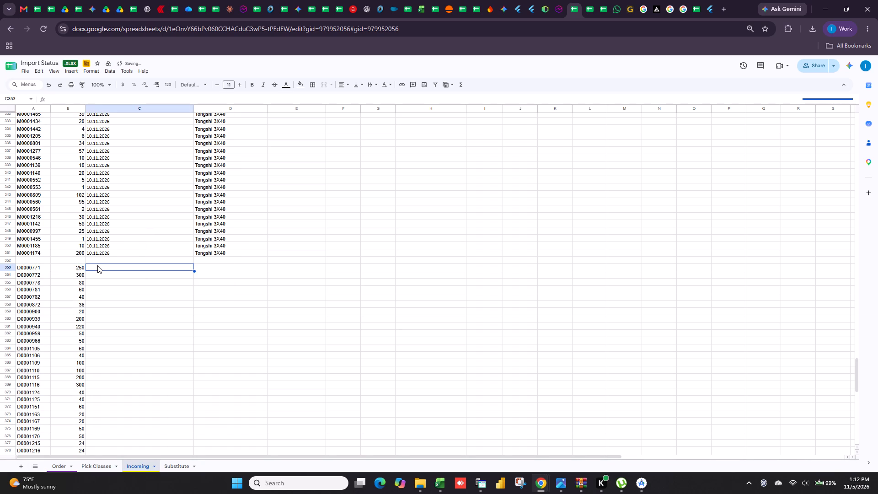
{"action": "type", "text": "12.12.2026"}
{"action": "key", "text": "Return"}
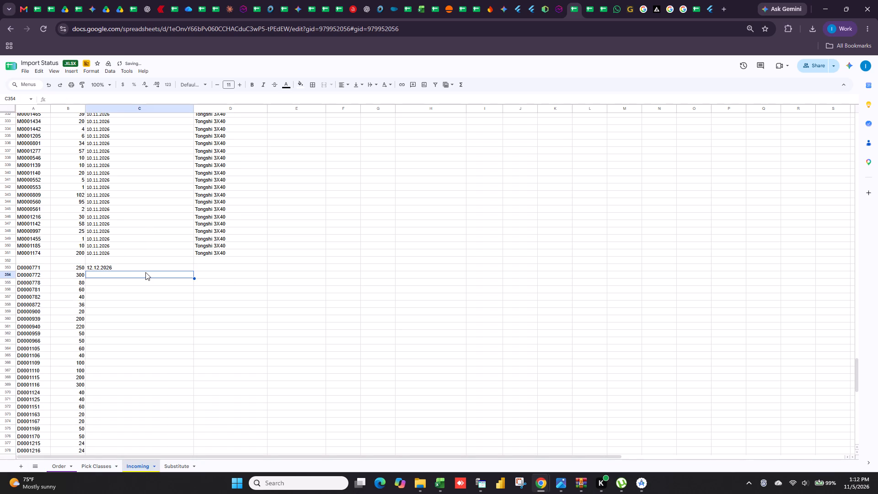
{"action": "left_click", "coordinate": [145, 265]}
{"action": "key", "text": "ctrl+c"}
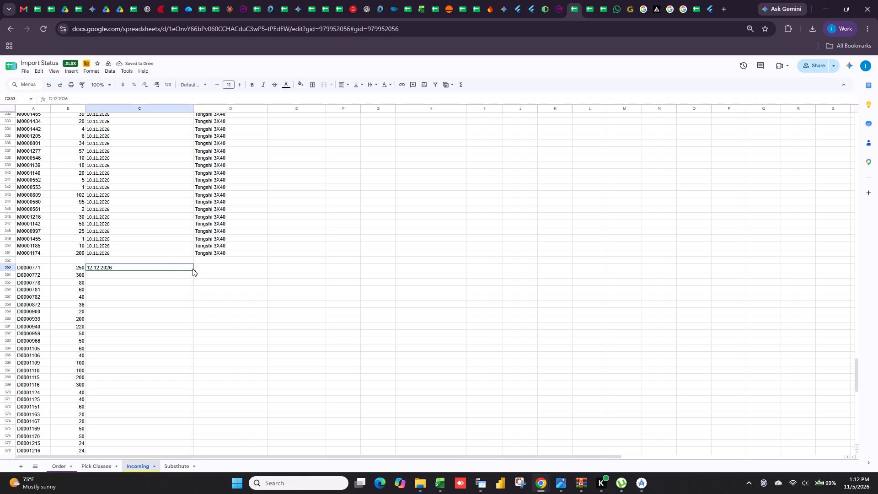
{"action": "left_click", "coordinate": [168, 276]}
{"action": "key", "text": "ctrl+shift+Down"}
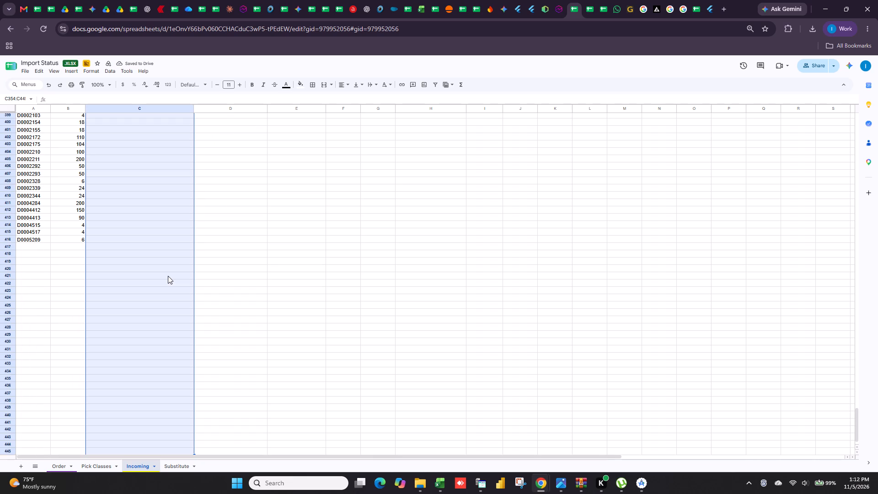
{"action": "left_click_drag", "start_coordinate": [148, 240], "coordinate": [166, 14]}
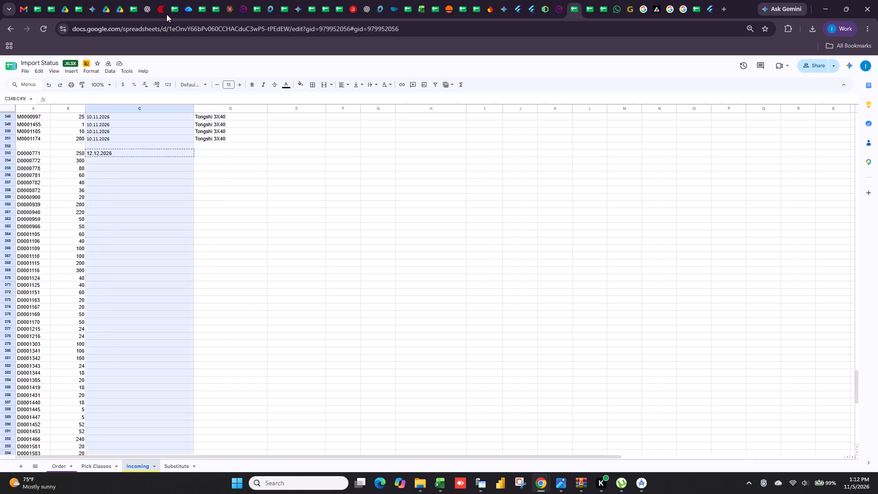
{"action": "left_click_drag", "start_coordinate": [166, 14], "coordinate": [129, 259]}
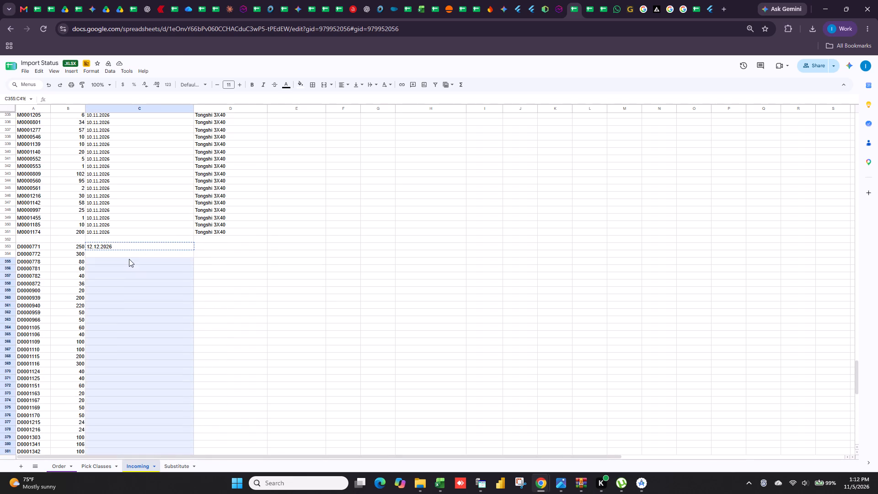
{"action": "left_click_drag", "start_coordinate": [129, 259], "coordinate": [129, 254]}
{"action": "key", "text": "ctrl+v"}
Enter the shipment label Depo 1x40 in column D of the first pasted row, D353.
{"action": "left_click", "coordinate": [209, 247]}
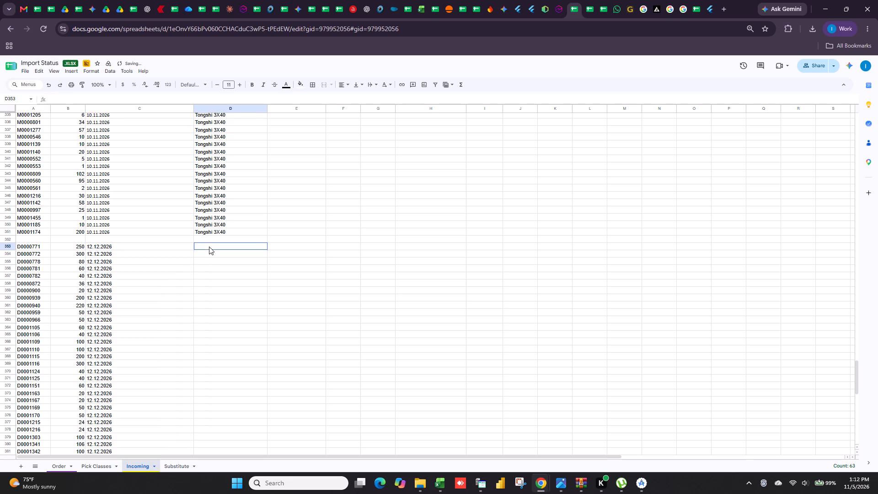
{"action": "type", "text": "Depo 1"}
{"action": "type", "text": "x40"}
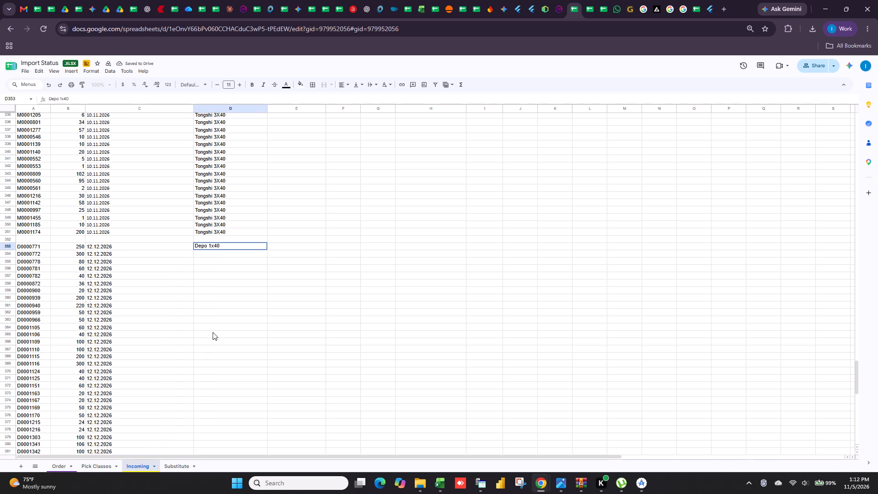
{"action": "left_click", "coordinate": [215, 332]}
{"action": "left_click", "coordinate": [250, 244]}
{"action": "double_click", "coordinate": [243, 247]}
{"action": "key", "text": "minus"}
{"action": "key", "text": "BackSpace"}
Copy the supplier's order number from order 13658 in the KCML client and append it in D353, giving Depo 1x40-MKE0002-JUN10-26-4.
{"action": "key", "text": "alt+Tab"}
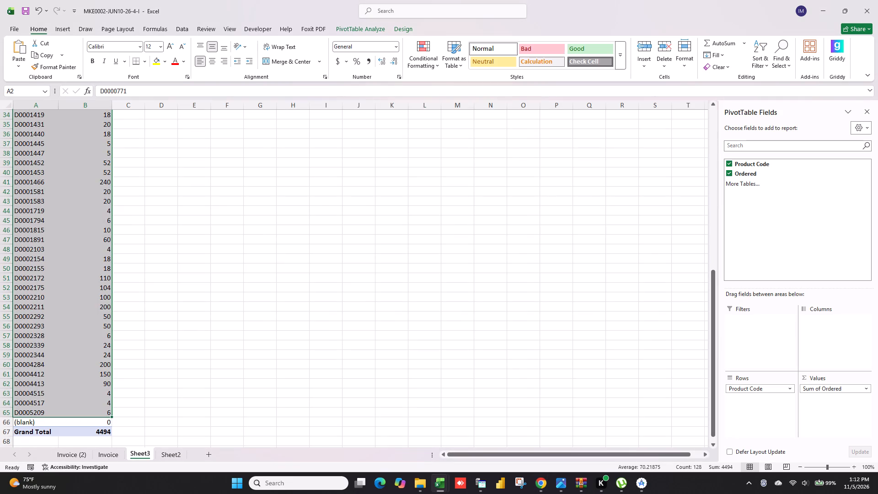
{"action": "left_click", "coordinate": [483, 486]}
{"action": "left_click", "coordinate": [544, 437]}
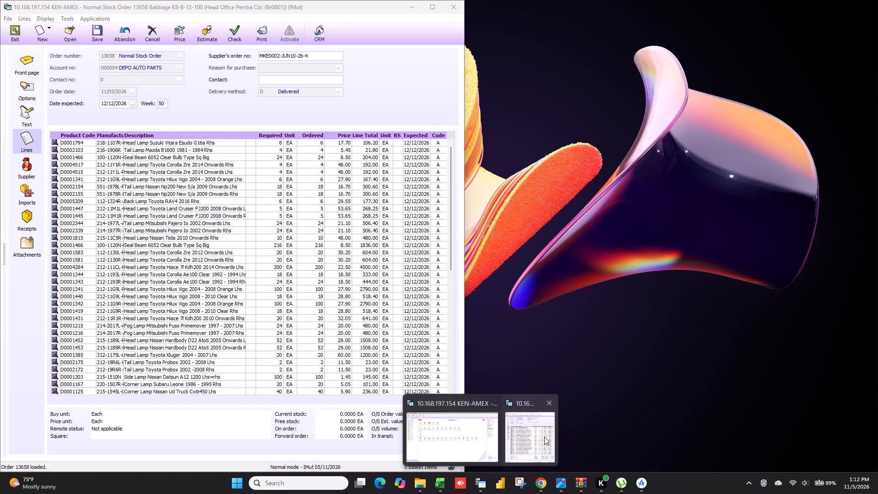
{"action": "left_click_drag", "start_coordinate": [323, 59], "coordinate": [84, 30]}
{"action": "key", "text": "ctrl+c"}
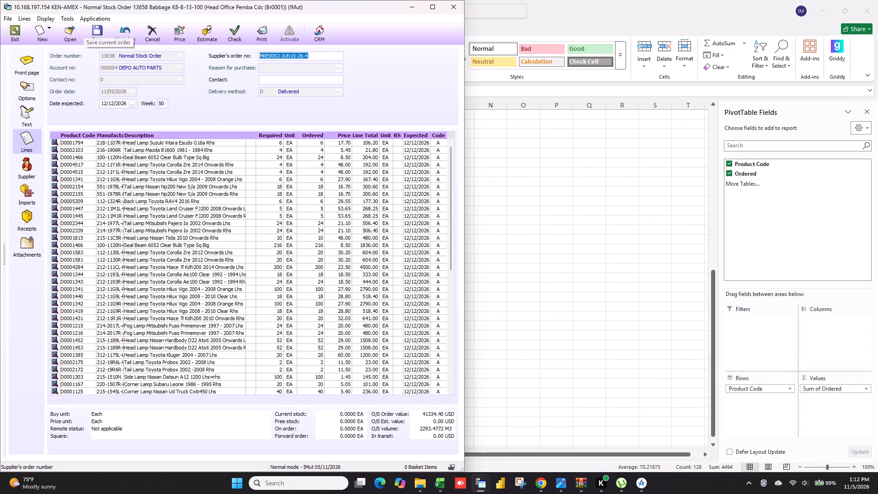
{"action": "left_click", "coordinate": [620, 239]}
{"action": "key", "text": "alt+Tab"}
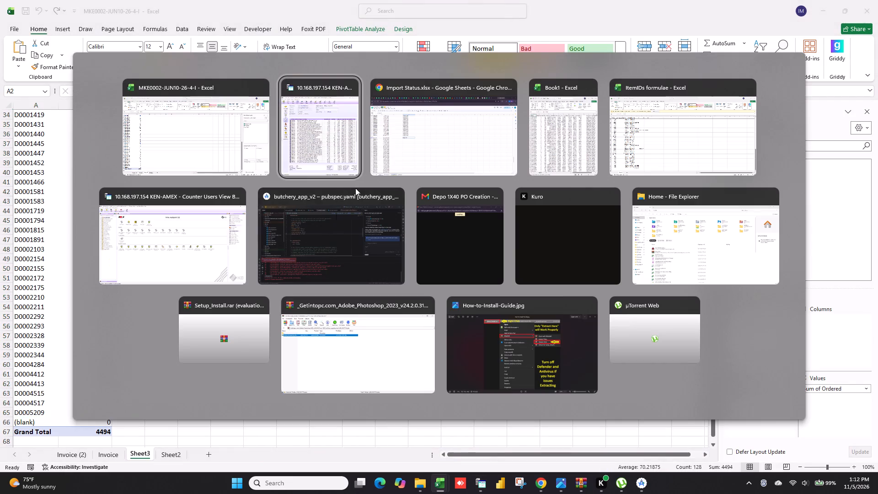
{"action": "left_click", "coordinate": [441, 142], "text": "alt"}
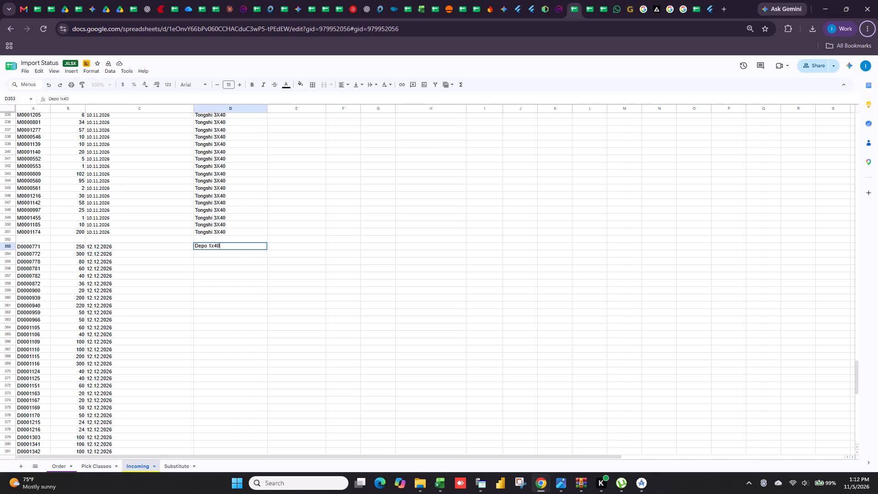
{"action": "key", "text": "minus"}
{"action": "left_click", "coordinate": [243, 245]}
{"action": "key", "text": "minus"}
{"action": "key", "text": "ctrl+v"}
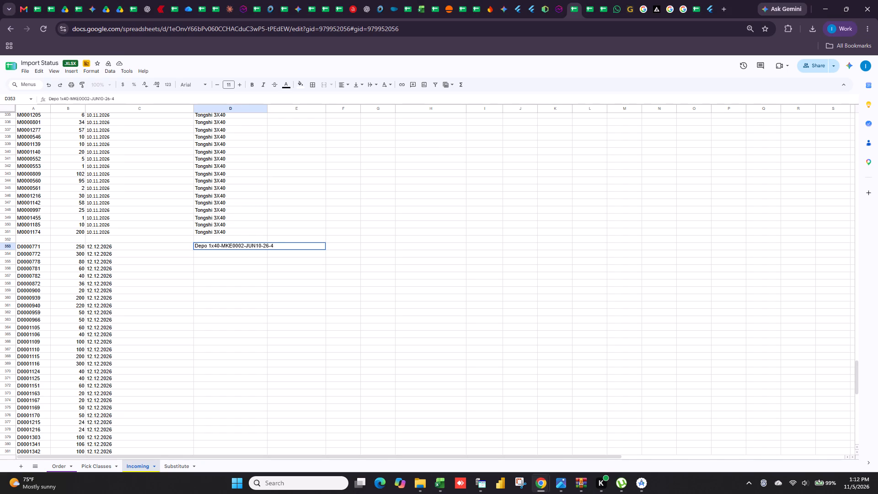
{"action": "key", "text": "Return"}
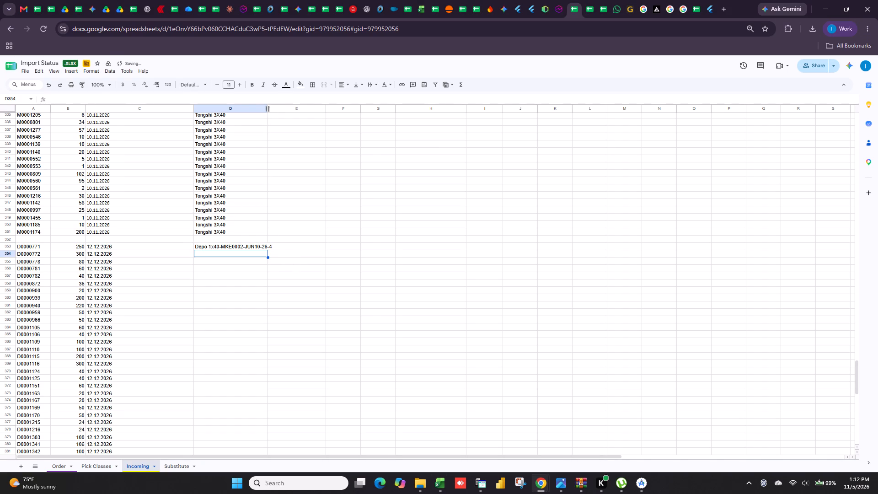
Widen column D of the Incoming sheet to fit the full shipment label.
{"action": "left_click_drag", "start_coordinate": [266, 109], "coordinate": [278, 113]}
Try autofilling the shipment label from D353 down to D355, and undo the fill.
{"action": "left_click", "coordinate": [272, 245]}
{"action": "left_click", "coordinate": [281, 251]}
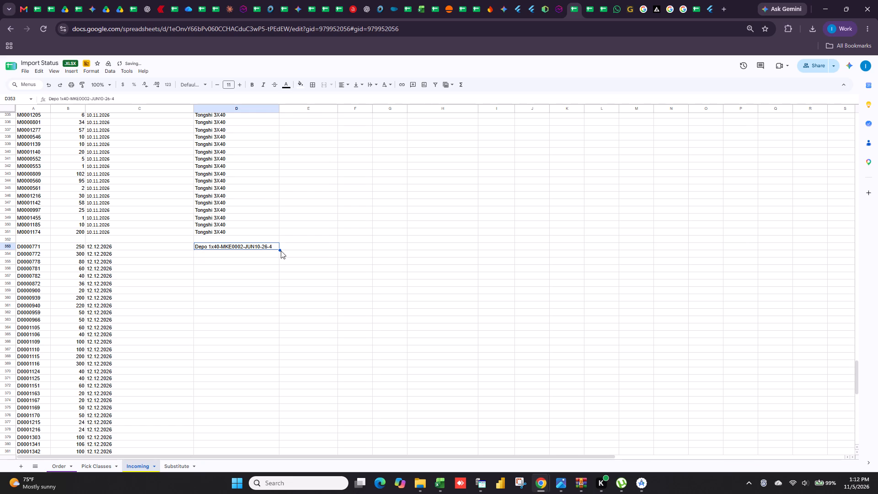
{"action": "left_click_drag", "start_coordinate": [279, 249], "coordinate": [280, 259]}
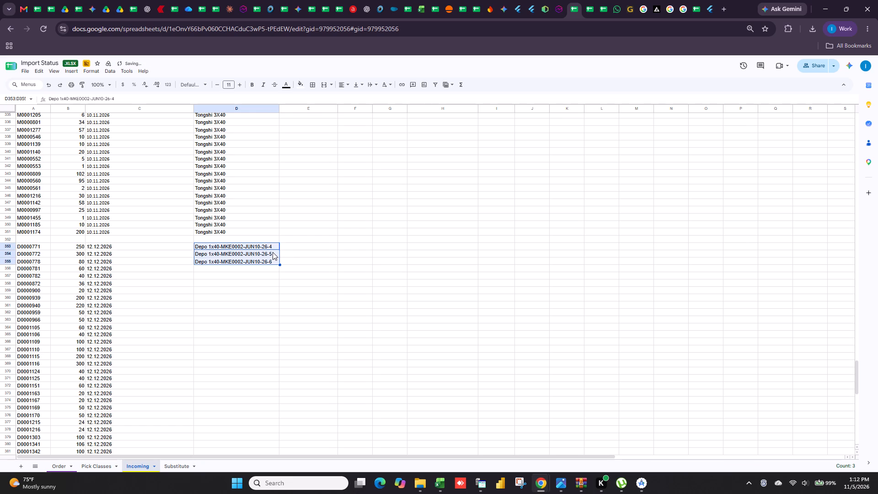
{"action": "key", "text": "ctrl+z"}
Copy the label Depo 1x40-MKE0002-JUN10-26-4 from D353 into all remaining pasted rows, D354 through D416.
{"action": "left_click", "coordinate": [257, 261]}
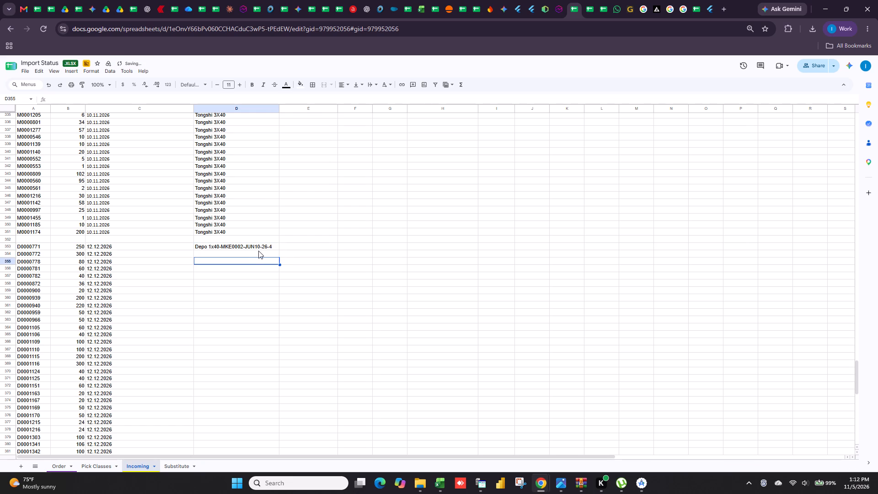
{"action": "left_click", "coordinate": [256, 246]}
{"action": "key", "text": "ctrl+c"}
{"action": "left_click_drag", "start_coordinate": [247, 257], "coordinate": [252, 493]}
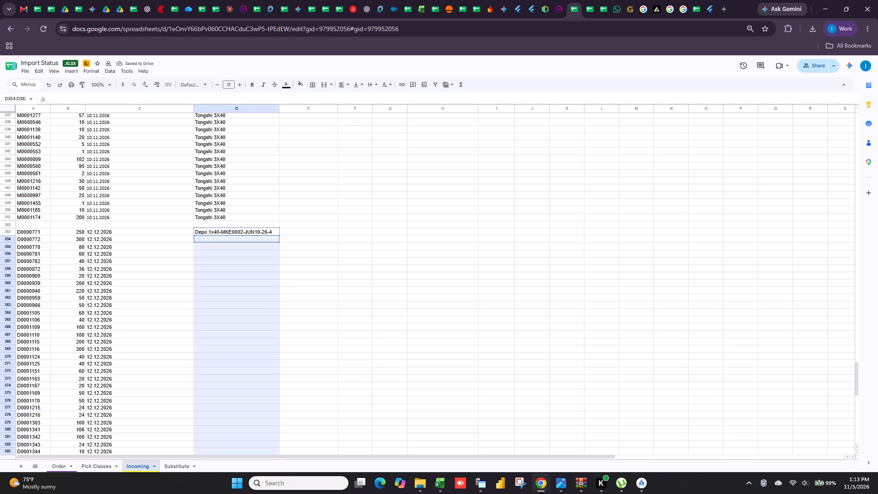
{"action": "left_click_drag", "start_coordinate": [252, 493], "coordinate": [248, 370]}
{"action": "key", "text": "ctrl+v"}
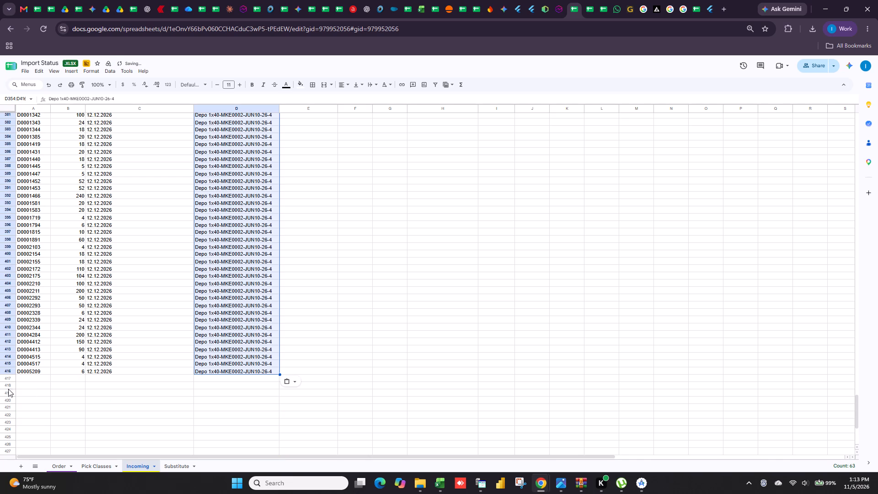
Delete all the empty rows below the pasted Depo entries in the Incoming sheet, rows 417 through 445.
{"action": "left_click", "coordinate": [6, 378]}
{"action": "key", "text": "ctrl+shift+Down"}
{"action": "key", "text": "ctrl+minus"}
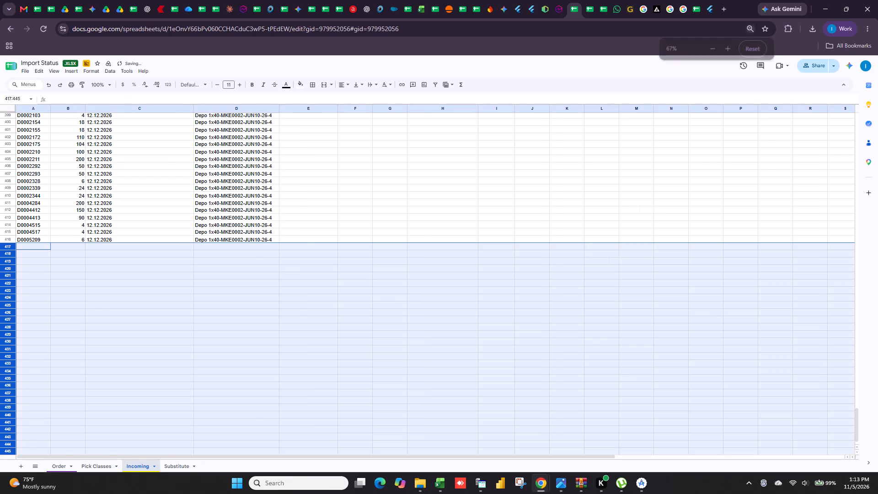
{"action": "key", "text": "ctrl+plus"}
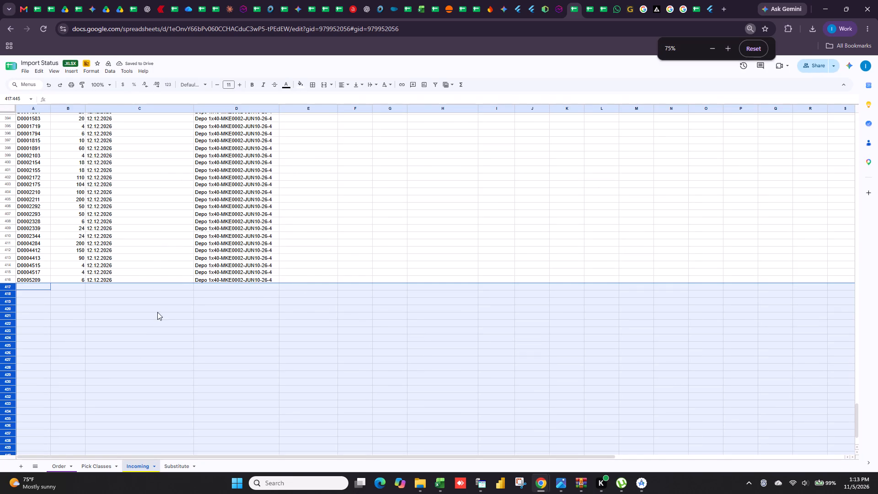
{"action": "right_click", "coordinate": [149, 316]}
{"action": "left_click", "coordinate": [183, 210]}
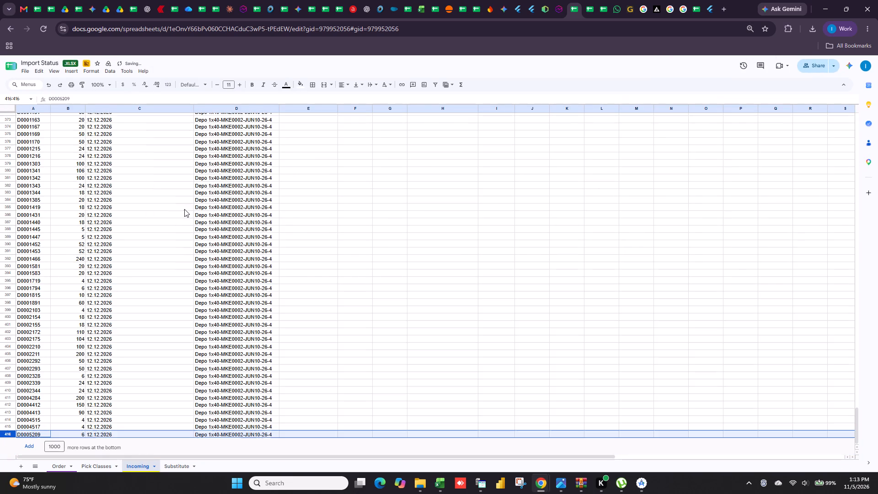
{"action": "left_click", "coordinate": [454, 253]}
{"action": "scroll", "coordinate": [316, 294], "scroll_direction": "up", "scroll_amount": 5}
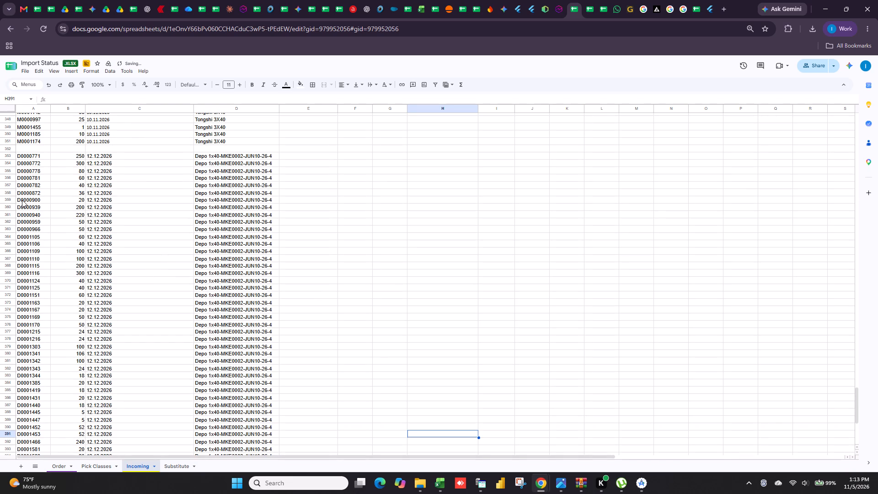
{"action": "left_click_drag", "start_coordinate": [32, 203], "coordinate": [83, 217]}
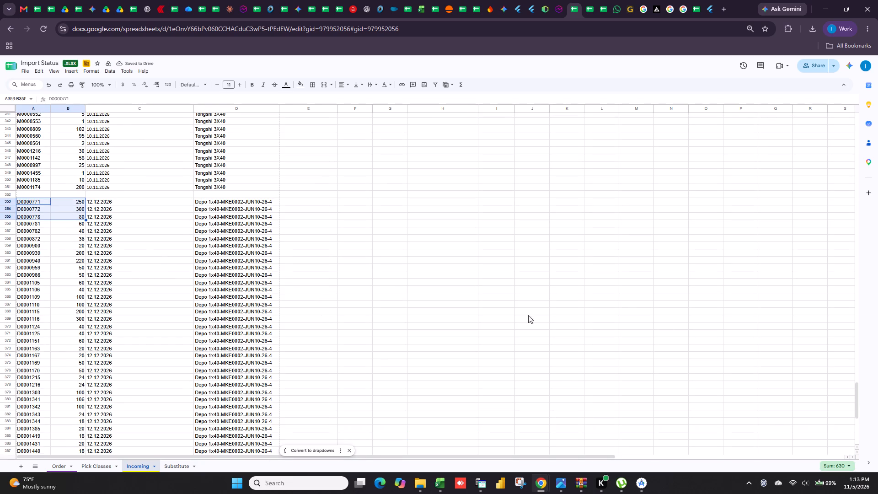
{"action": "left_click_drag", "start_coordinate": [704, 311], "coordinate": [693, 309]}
Unhide the BO sheet in Import Status and look through its backorder rows by brand.
{"action": "left_click", "coordinate": [38, 461]}
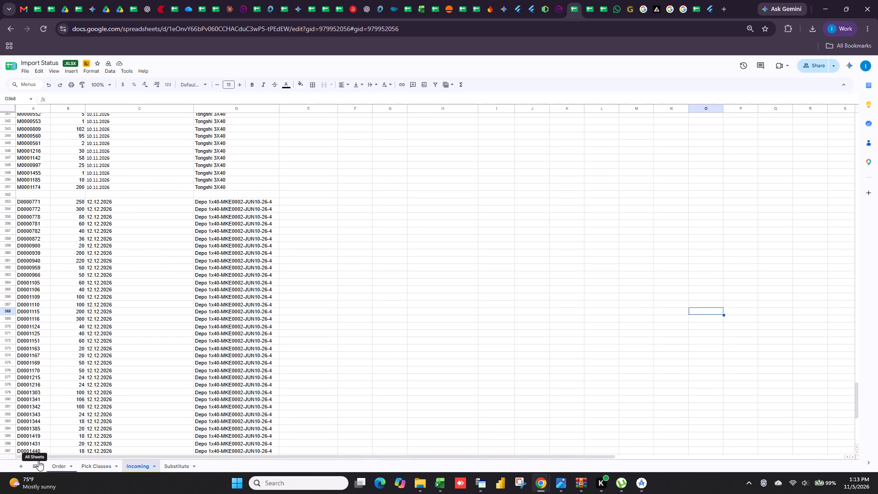
{"action": "left_click", "coordinate": [33, 465]}
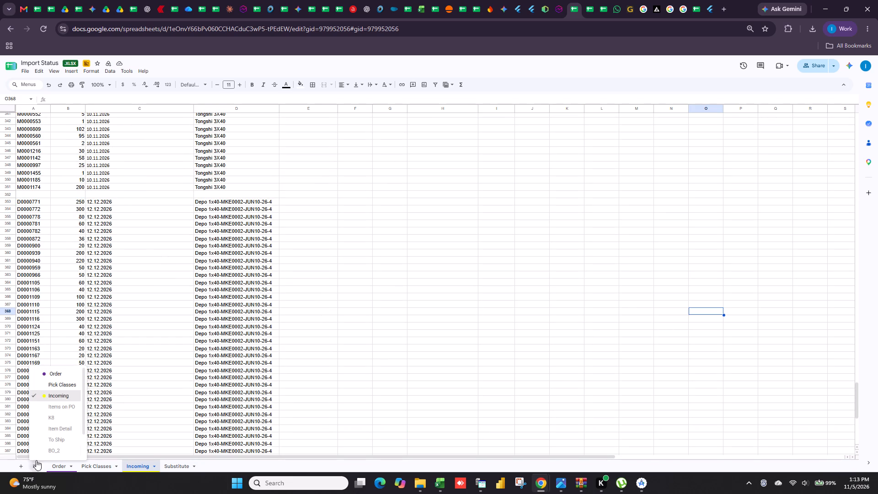
{"action": "scroll", "coordinate": [58, 445], "scroll_direction": "down", "scroll_amount": 4}
{"action": "left_click", "coordinate": [58, 426]}
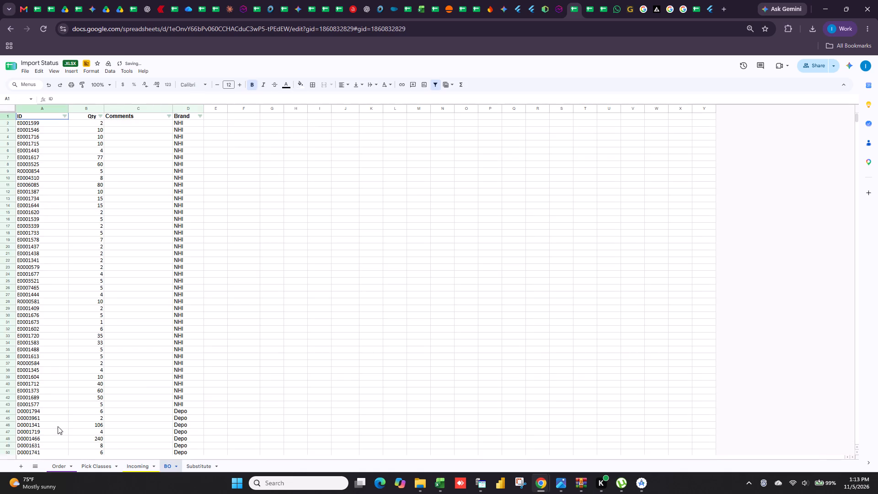
{"action": "scroll", "coordinate": [303, 259], "scroll_direction": "down", "scroll_amount": 20}
{"action": "scroll", "coordinate": [303, 259], "scroll_direction": "down", "scroll_amount": 3}
{"action": "scroll", "coordinate": [312, 312], "scroll_direction": "up", "scroll_amount": 1}
{"action": "scroll", "coordinate": [312, 312], "scroll_direction": "down", "scroll_amount": 7}
{"action": "scroll", "coordinate": [312, 316], "scroll_direction": "up", "scroll_amount": 6}
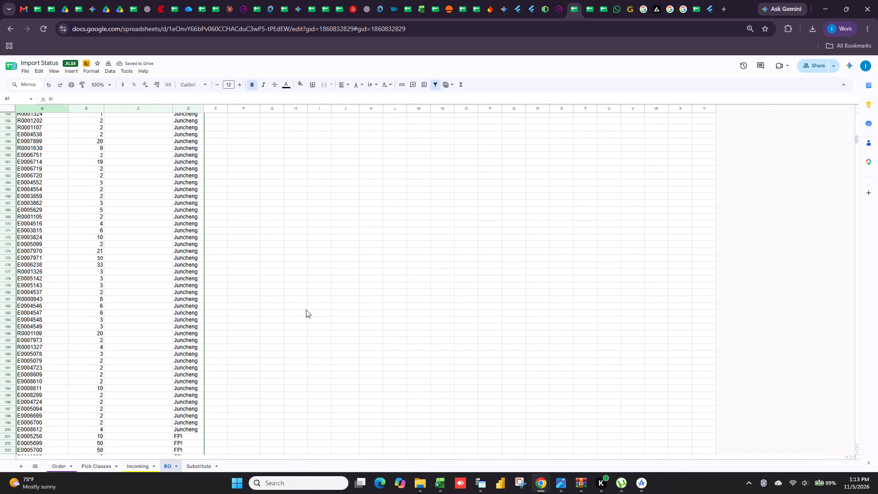
{"action": "scroll", "coordinate": [306, 310], "scroll_direction": "up", "scroll_amount": 9}
{"action": "scroll", "coordinate": [306, 309], "scroll_direction": "down", "scroll_amount": 20}
{"action": "scroll", "coordinate": [306, 309], "scroll_direction": "down", "scroll_amount": 5}
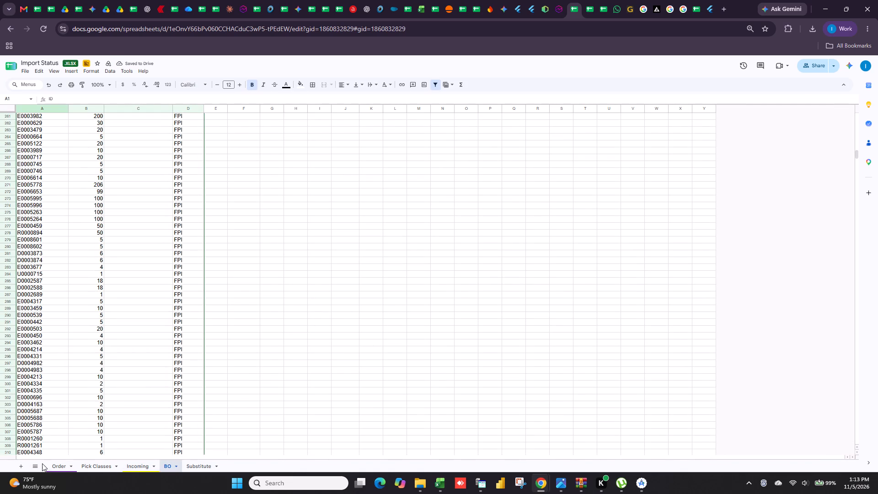
Unhide the empty BO_2 sheet and delete it from the Import Status spreadsheet.
{"action": "left_click", "coordinate": [41, 463]}
{"action": "left_click", "coordinate": [33, 467]}
{"action": "left_click", "coordinate": [58, 417]}
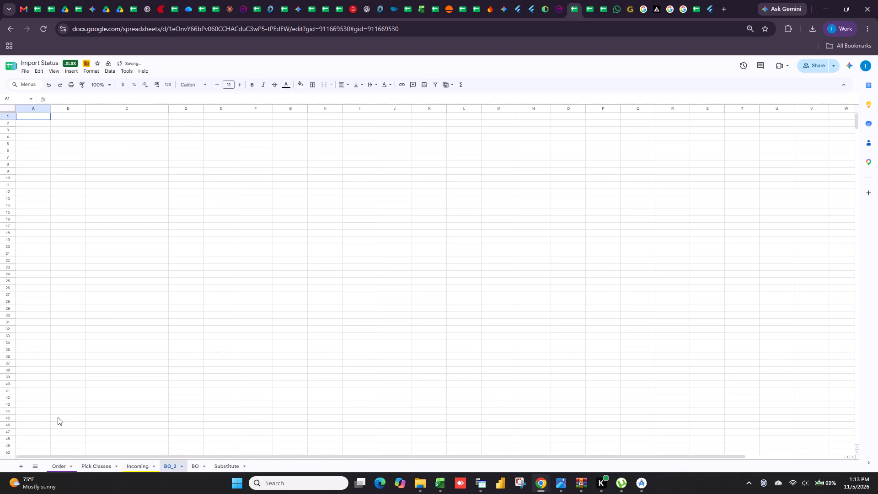
{"action": "left_click", "coordinate": [38, 465]}
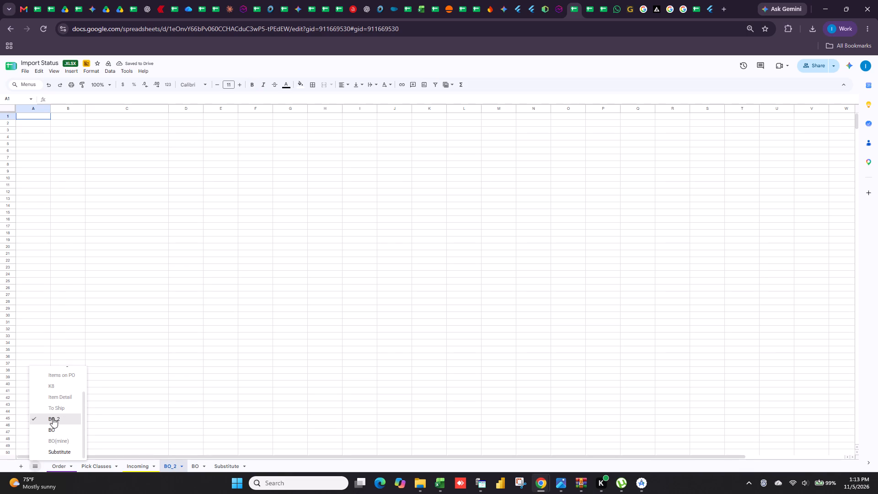
{"action": "double_click", "coordinate": [53, 418]}
{"action": "left_click", "coordinate": [171, 466]}
{"action": "right_click", "coordinate": [171, 466]}
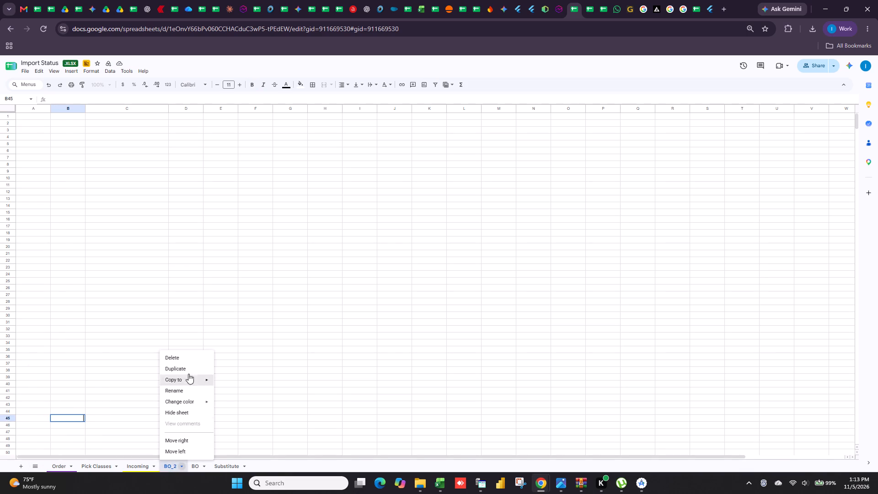
{"action": "left_click", "coordinate": [186, 357]}
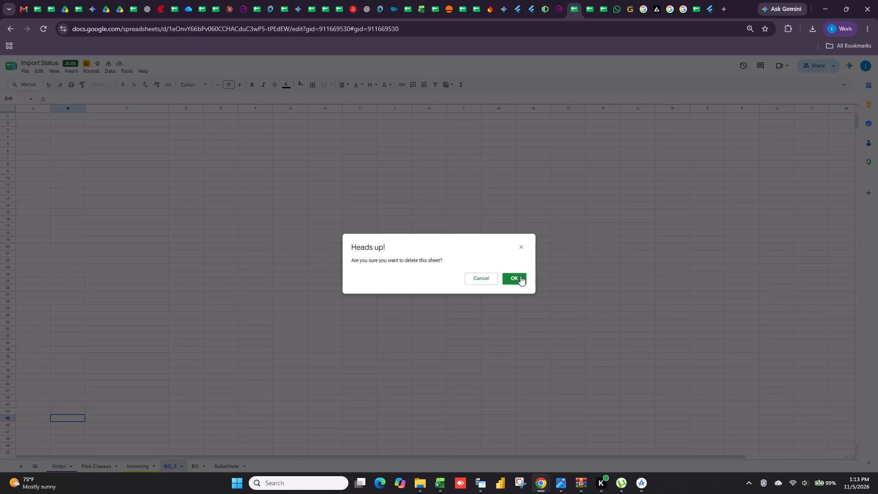
{"action": "left_click", "coordinate": [520, 276]}
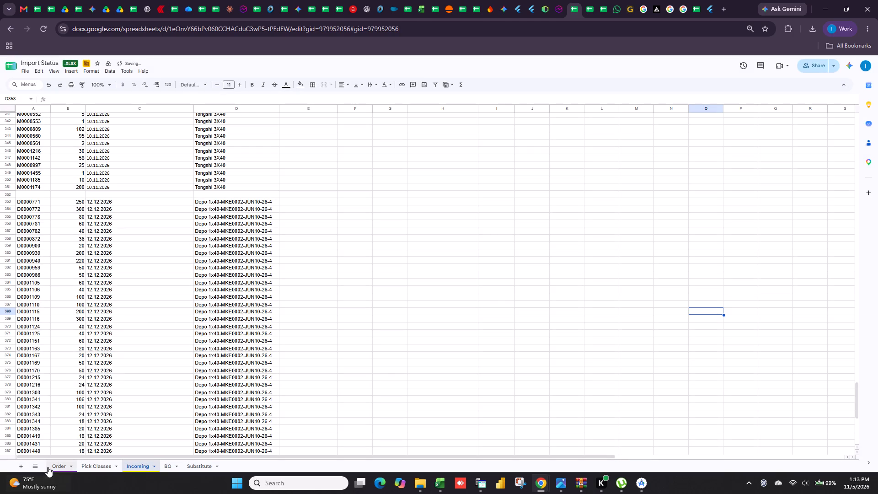
Copy all Depo rows from the BO sheet, range A44:D151.
{"action": "left_click", "coordinate": [29, 464]}
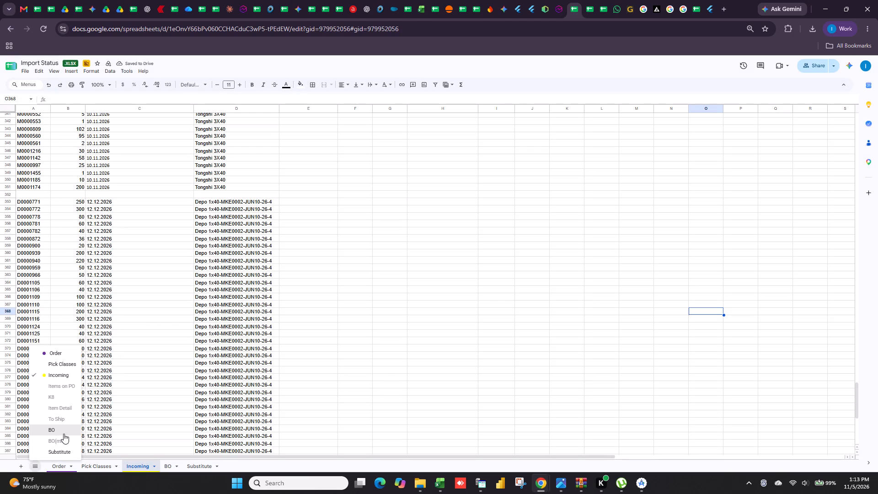
{"action": "left_click", "coordinate": [165, 462]}
{"action": "scroll", "coordinate": [295, 363], "scroll_direction": "up", "scroll_amount": 6}
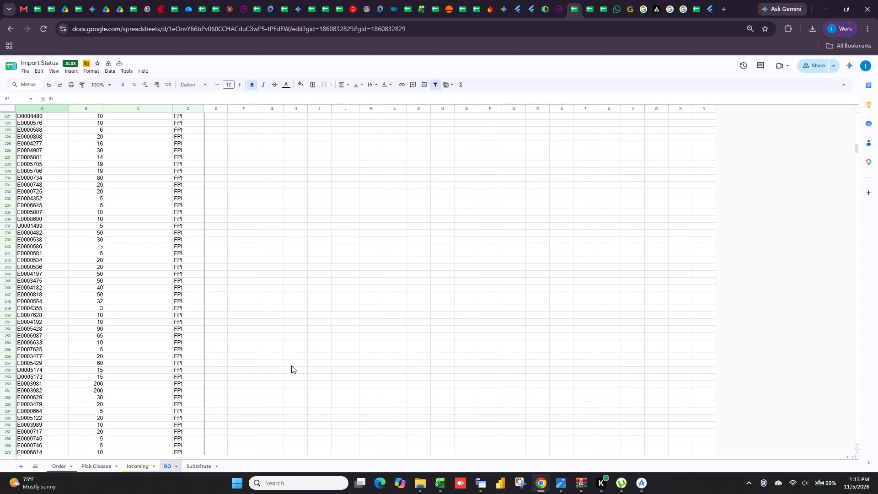
{"action": "scroll", "coordinate": [291, 365], "scroll_direction": "up", "scroll_amount": 20}
{"action": "scroll", "coordinate": [291, 365], "scroll_direction": "up", "scroll_amount": 20}
{"action": "scroll", "coordinate": [291, 365], "scroll_direction": "up", "scroll_amount": 20}
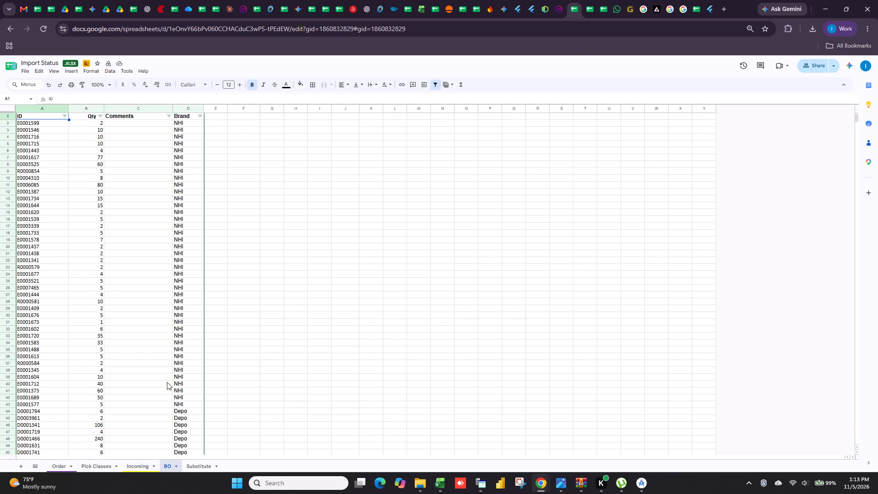
{"action": "scroll", "coordinate": [177, 365], "scroll_direction": "down", "scroll_amount": 5}
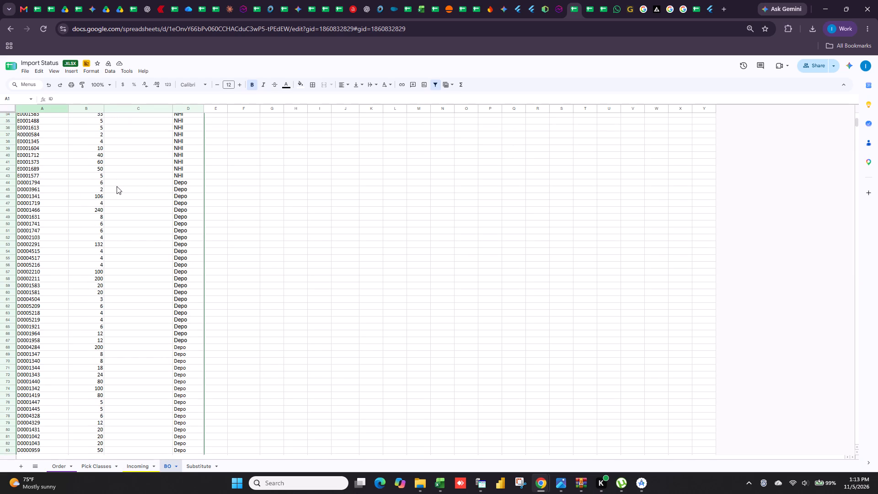
{"action": "left_click_drag", "start_coordinate": [38, 184], "coordinate": [174, 247]}
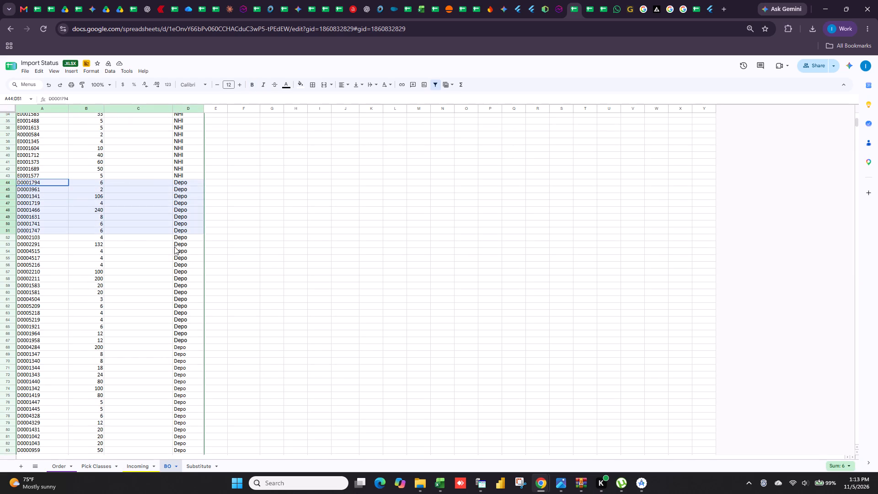
{"action": "left_click_drag", "start_coordinate": [174, 247], "coordinate": [186, 426]}
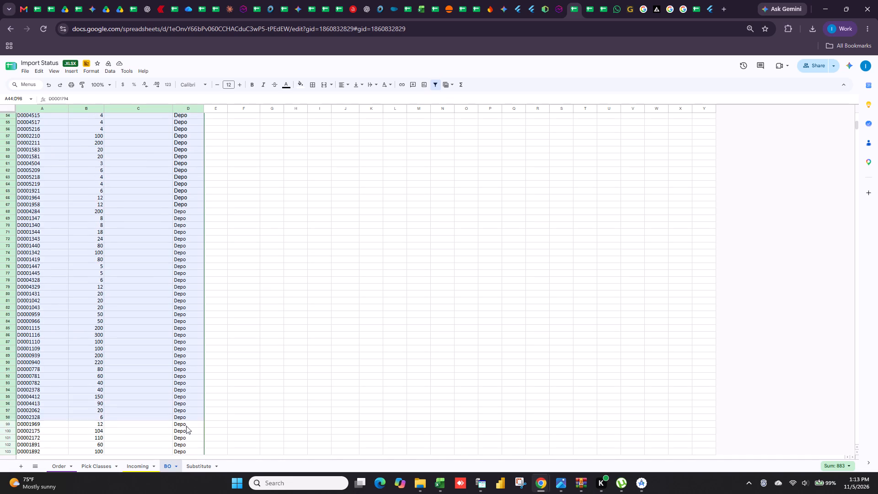
{"action": "left_click_drag", "start_coordinate": [186, 426], "coordinate": [195, 466]}
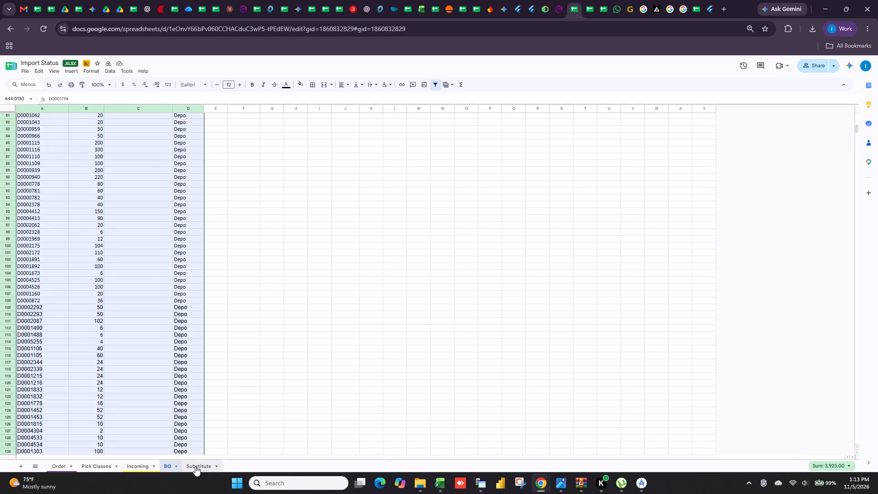
{"action": "left_click_drag", "start_coordinate": [195, 466], "coordinate": [188, 303]}
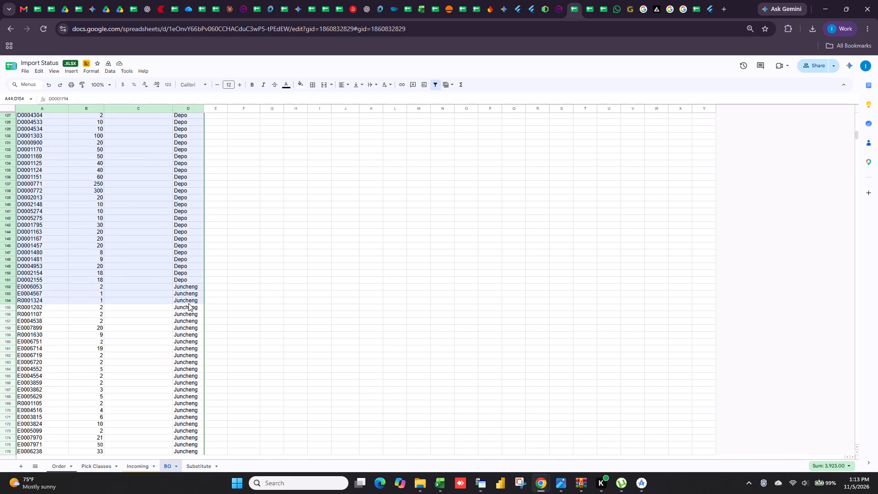
{"action": "left_click_drag", "start_coordinate": [188, 303], "coordinate": [191, 279]}
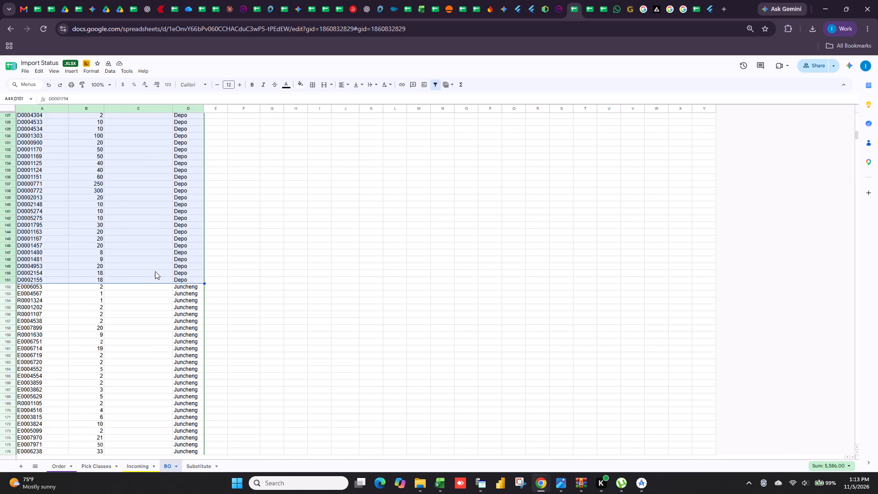
{"action": "key", "text": "ctrl+c"}
{"action": "right_click", "coordinate": [70, 207]}
{"action": "left_click", "coordinate": [107, 225]}
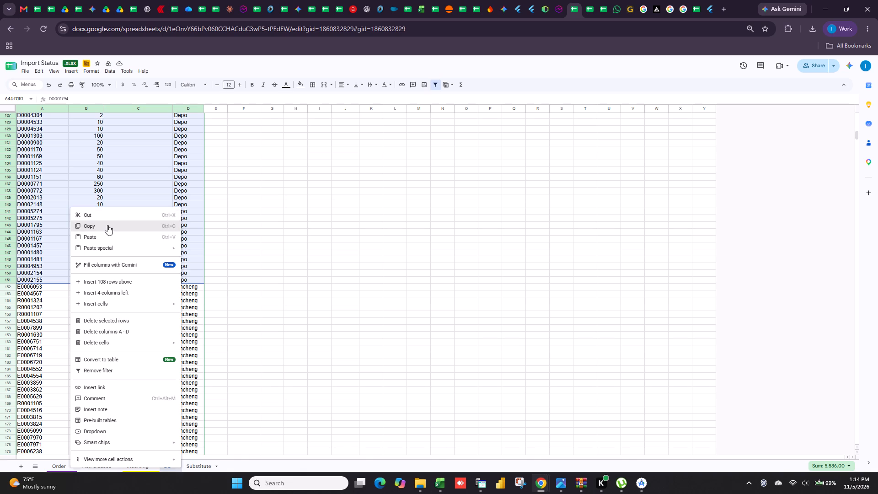
Switch to the Excel workbook MKE0002-JUN10-26-4-I and paste the copied Depo rows into a new sheet starting at A1.
{"action": "left_click", "coordinate": [834, 0]}
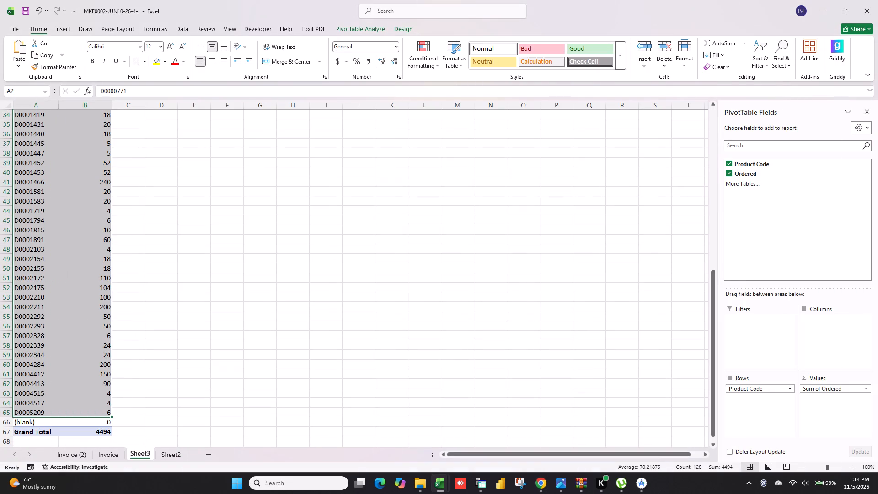
{"action": "scroll", "coordinate": [163, 371], "scroll_direction": "up", "scroll_amount": 20}
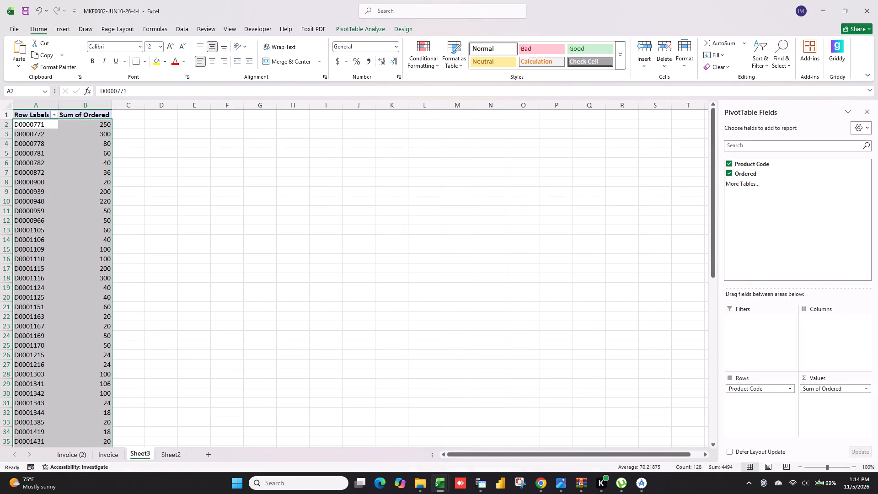
{"action": "scroll", "coordinate": [163, 371], "scroll_direction": "up", "scroll_amount": 3}
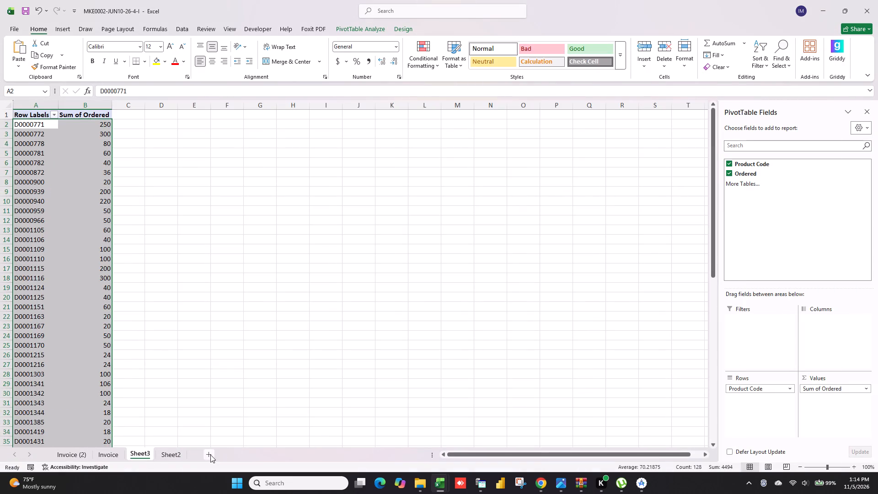
{"action": "left_click", "coordinate": [210, 455]}
{"action": "right_click", "coordinate": [26, 115]}
{"action": "left_click", "coordinate": [60, 180]}
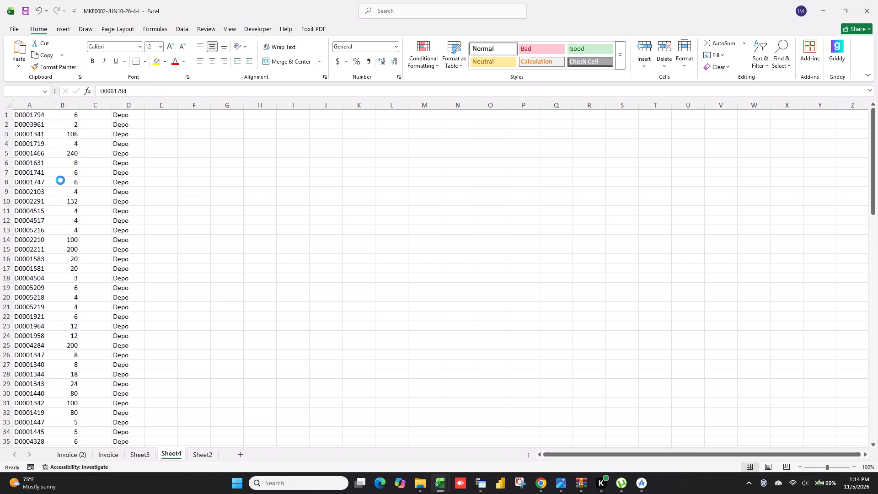
{"action": "left_click", "coordinate": [122, 183]}
Insert a header row above the pasted data and label the first two columns Item ID and qty.
{"action": "left_click", "coordinate": [5, 115]}
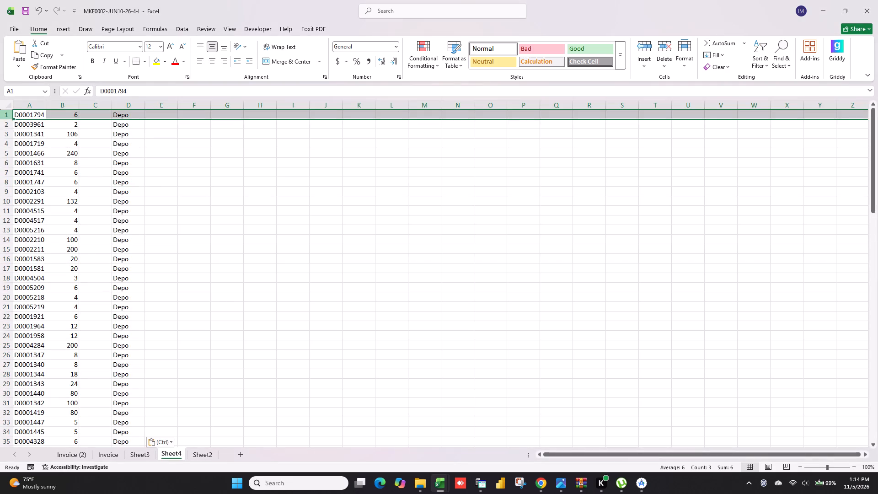
{"action": "key", "text": "ctrl+plus"}
{"action": "left_click", "coordinate": [25, 111]}
{"action": "type", "text": "Item ID"}
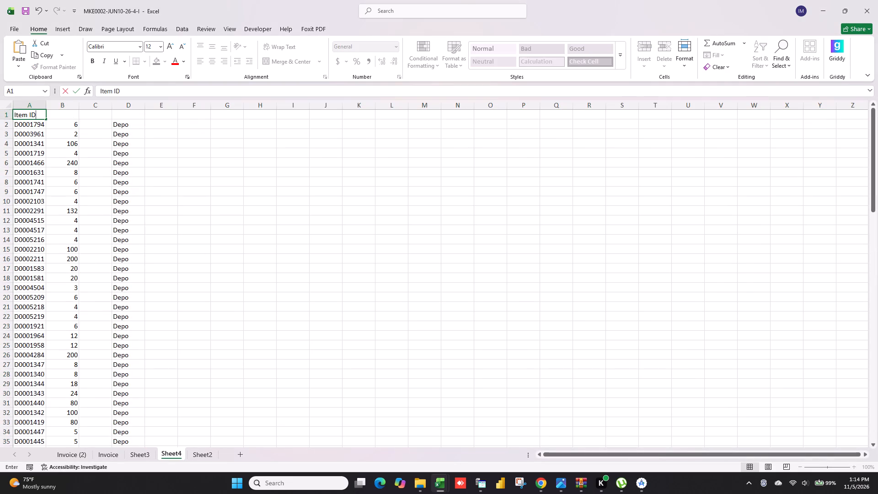
{"action": "left_click", "coordinate": [68, 113]}
{"action": "key", "text": "q"}
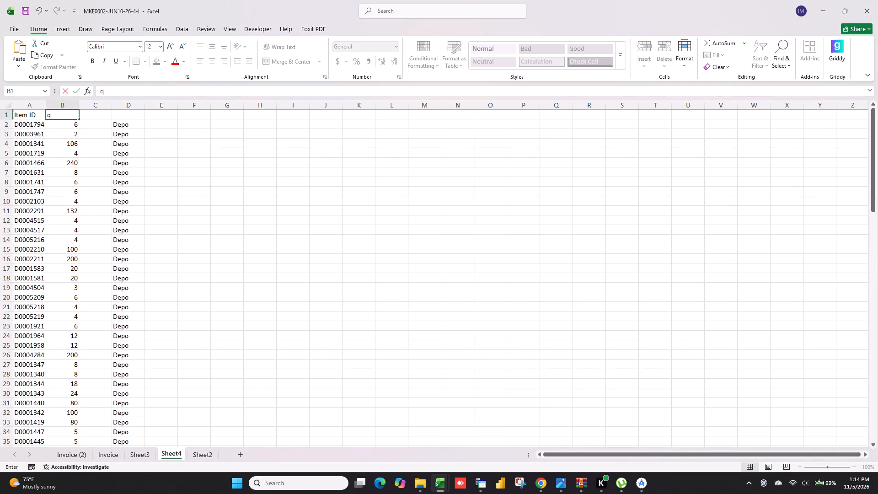
{"action": "type", "text": "ty"}
Delete the empty column C and label the Depo column brand.
{"action": "left_click", "coordinate": [102, 105]}
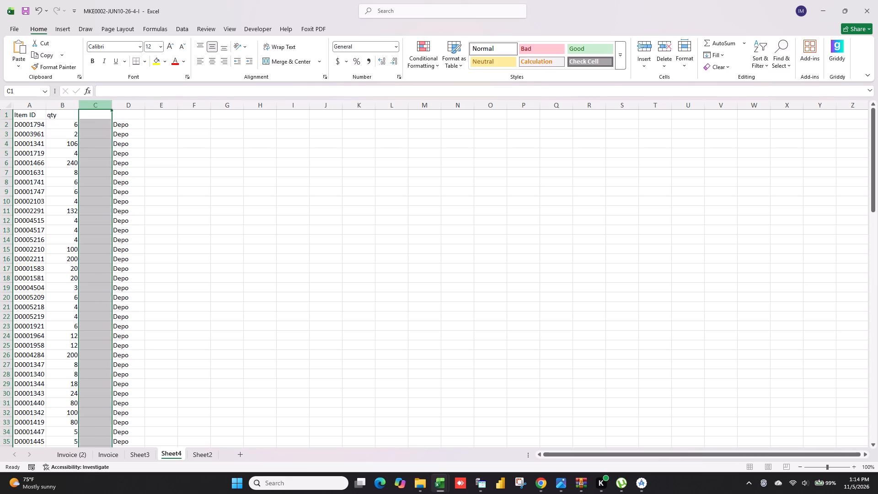
{"action": "key", "text": "ctrl+minus"}
{"action": "left_click", "coordinate": [97, 115]}
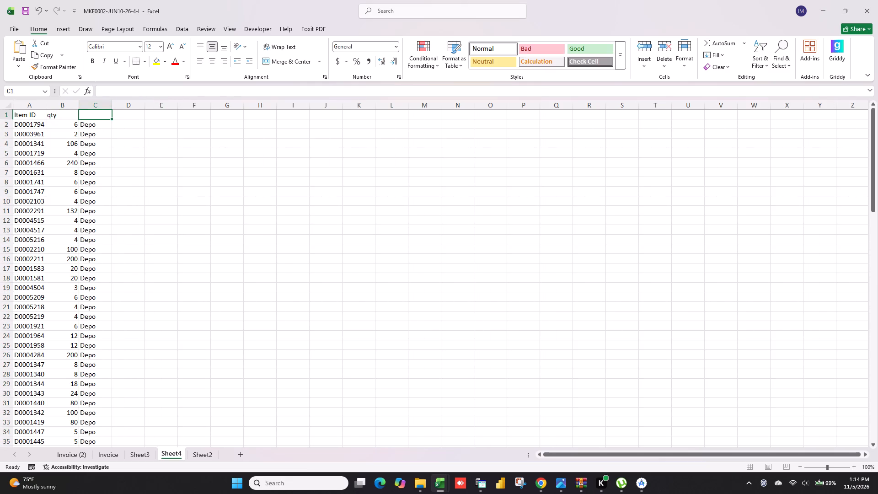
{"action": "type", "text": "brand"}
{"action": "key", "text": "Return"}
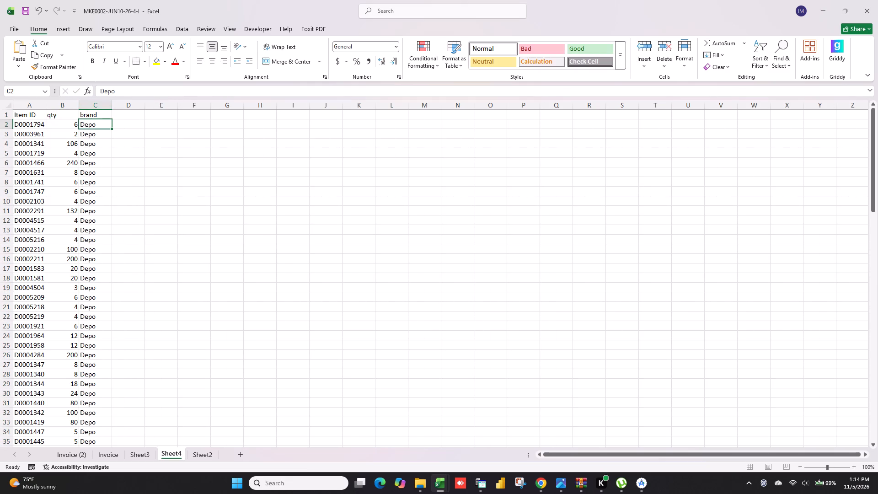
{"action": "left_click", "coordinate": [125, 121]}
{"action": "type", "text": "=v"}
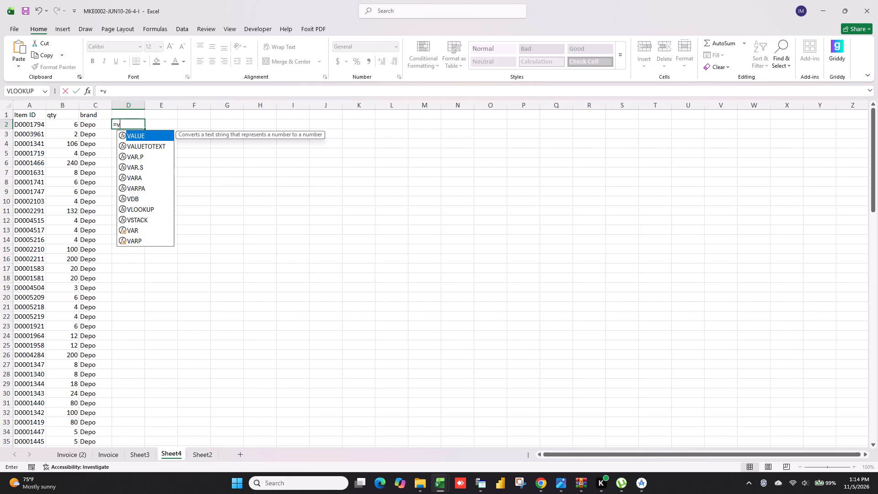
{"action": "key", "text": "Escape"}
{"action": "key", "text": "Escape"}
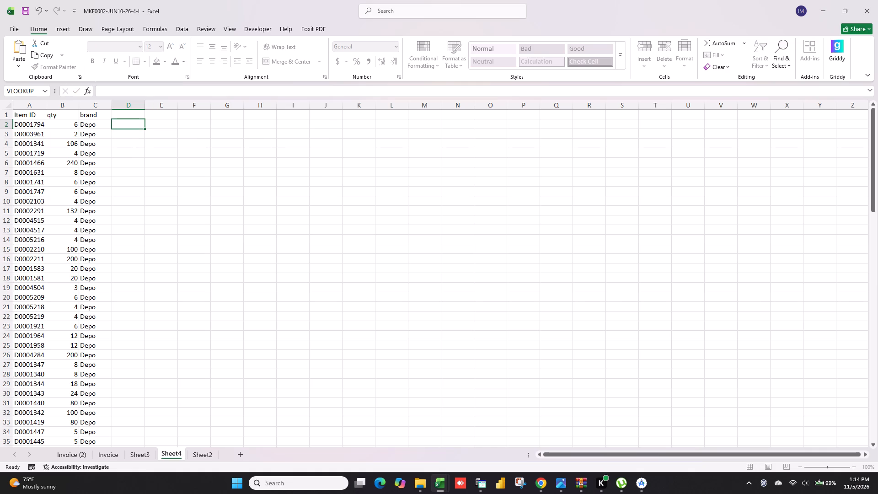
Copy the pivot table's product codes and ordered sums in Sheet3 and paste them as values starting at E2.
{"action": "left_click", "coordinate": [136, 456]}
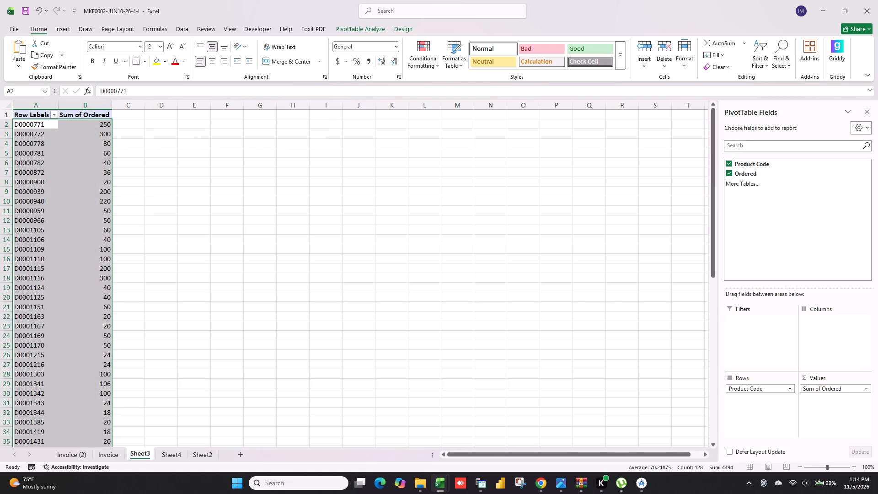
{"action": "key", "text": "ctrl+c"}
{"action": "left_click", "coordinate": [198, 121]}
{"action": "right_click", "coordinate": [198, 121]}
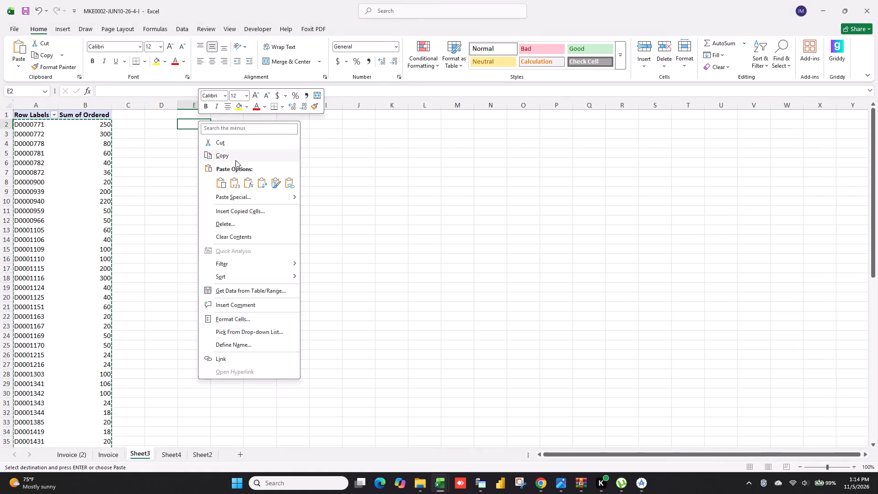
{"action": "left_click", "coordinate": [238, 182]}
{"action": "left_click", "coordinate": [328, 174]}
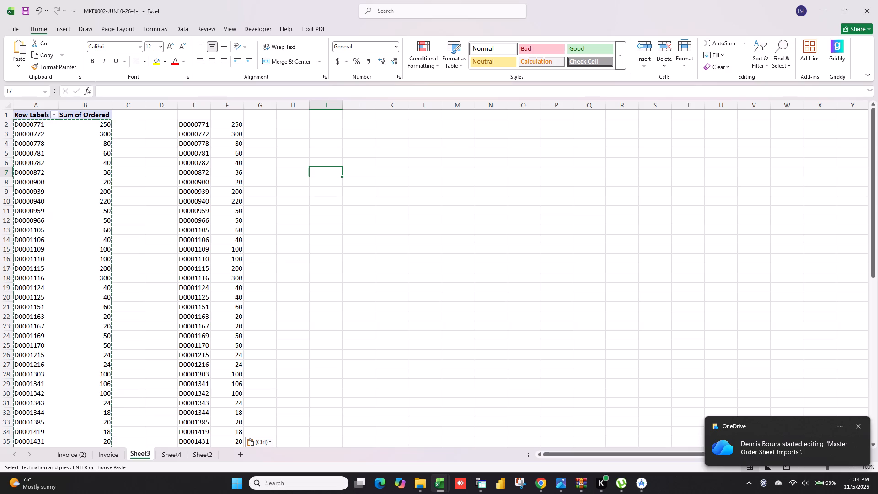
In Sheet4, enter =VLOOKUP(A2,Sheet3!E:F,2,0) in D2 and fill it down column D for all Depo items.
{"action": "left_click", "coordinate": [172, 461]}
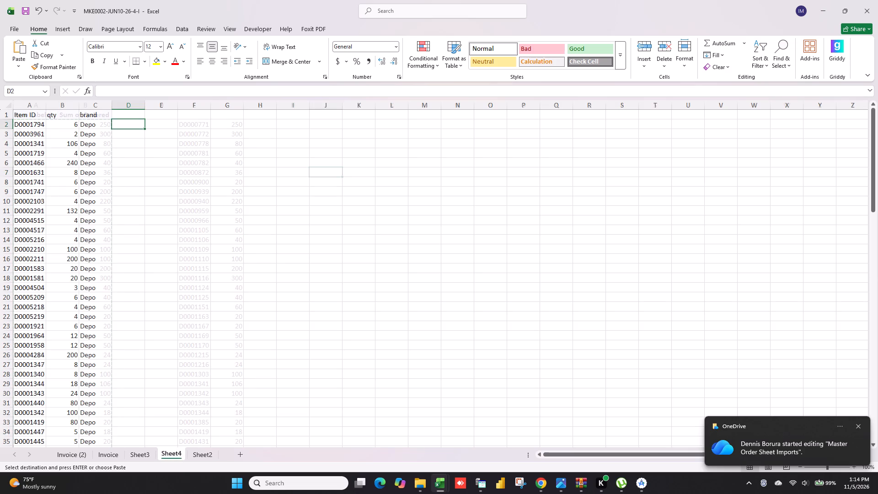
{"action": "key", "text": "equal"}
{"action": "type", "text": "vl"}
{"action": "key", "text": "Tab"}
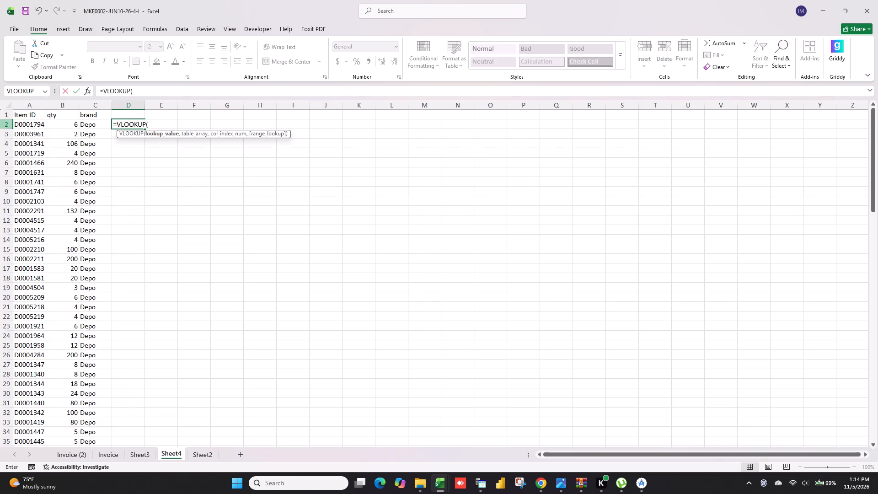
{"action": "left_click", "coordinate": [25, 121]}
{"action": "key", "text": "comma"}
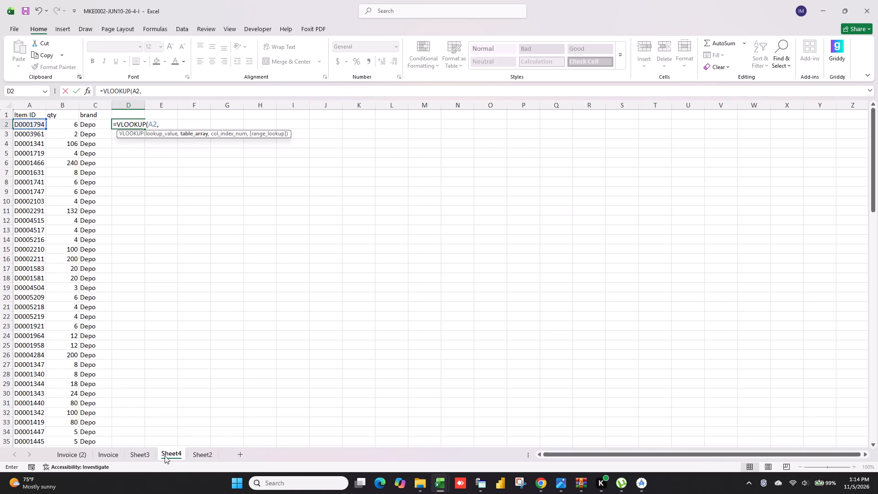
{"action": "left_click", "coordinate": [141, 455]}
{"action": "left_click_drag", "start_coordinate": [199, 107], "coordinate": [236, 112]}
{"action": "key", "text": "comma"}
{"action": "type", "text": "2,0"}
{"action": "key", "text": "Return"}
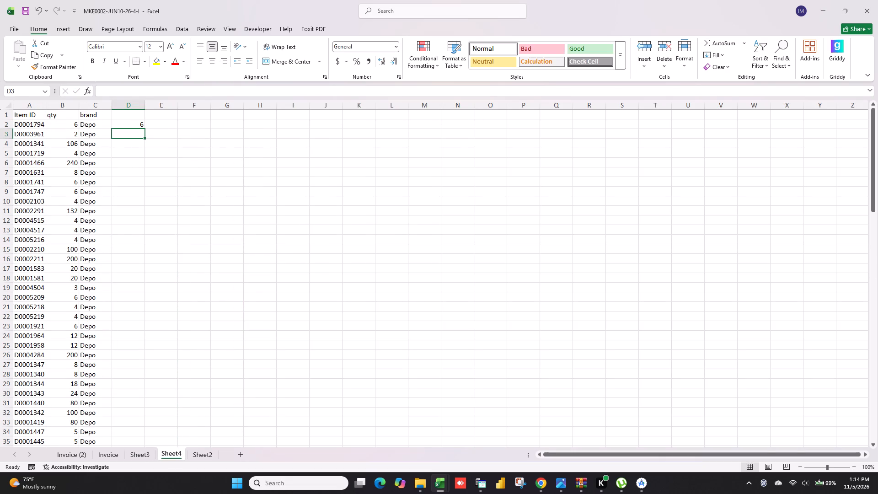
{"action": "left_click", "coordinate": [129, 125]}
{"action": "double_click", "coordinate": [143, 129]}
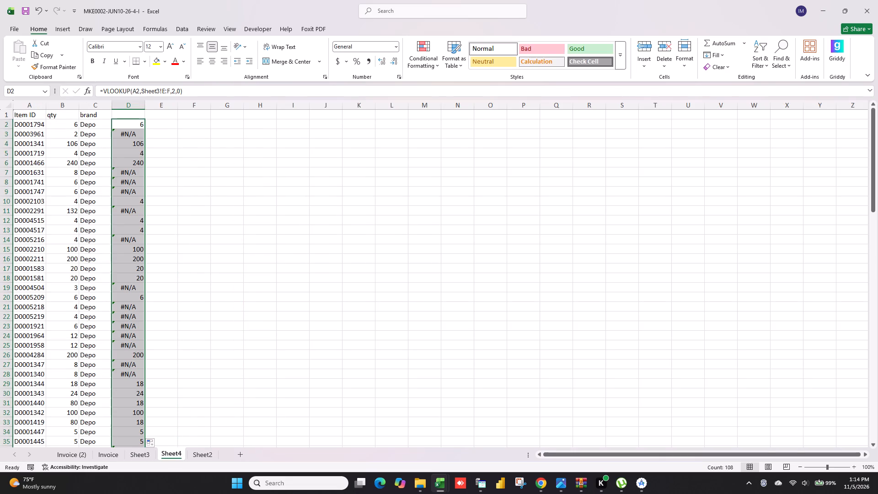
Look over the lookup results and label column D incoming.
{"action": "scroll", "coordinate": [267, 209], "scroll_direction": "down", "scroll_amount": 1}
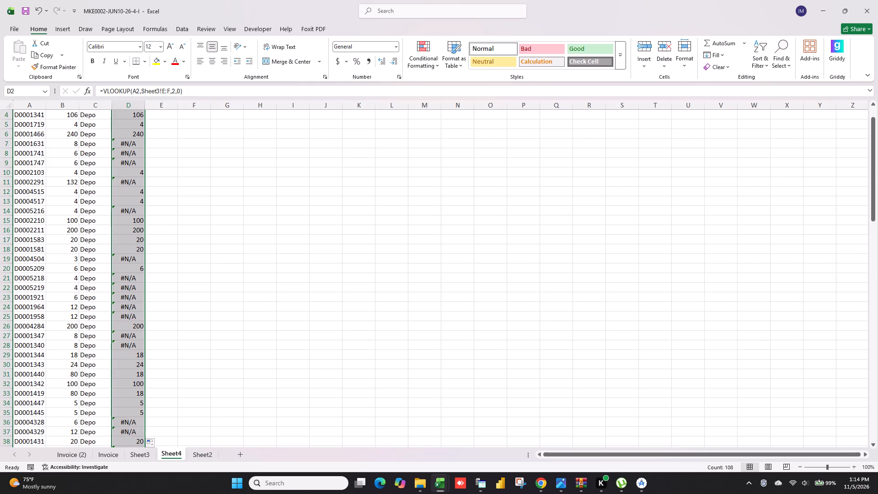
{"action": "scroll", "coordinate": [267, 209], "scroll_direction": "down", "scroll_amount": 20}
{"action": "scroll", "coordinate": [267, 209], "scroll_direction": "down", "scroll_amount": 17}
{"action": "scroll", "coordinate": [274, 222], "scroll_direction": "up", "scroll_amount": 17}
{"action": "scroll", "coordinate": [274, 222], "scroll_direction": "up", "scroll_amount": 8}
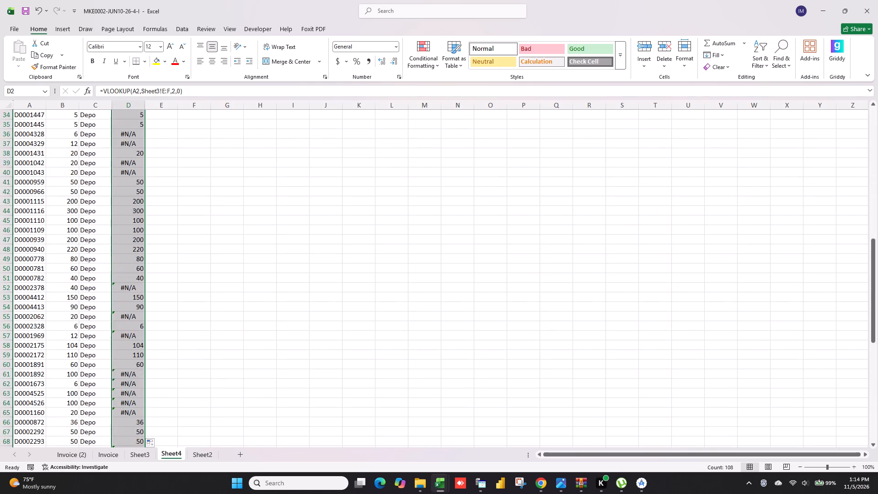
{"action": "scroll", "coordinate": [274, 222], "scroll_direction": "up", "scroll_amount": 20}
{"action": "scroll", "coordinate": [274, 222], "scroll_direction": "up", "scroll_amount": 1}
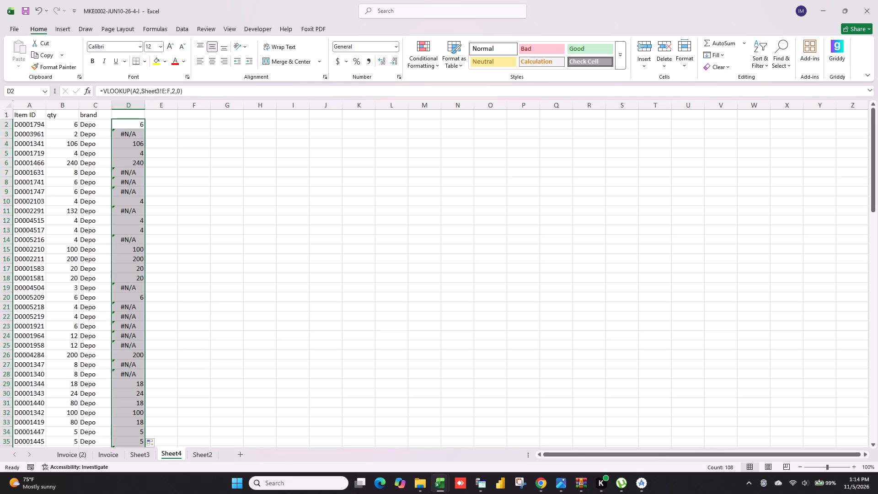
{"action": "left_click", "coordinate": [134, 113]}
{"action": "type", "text": "incoming"}
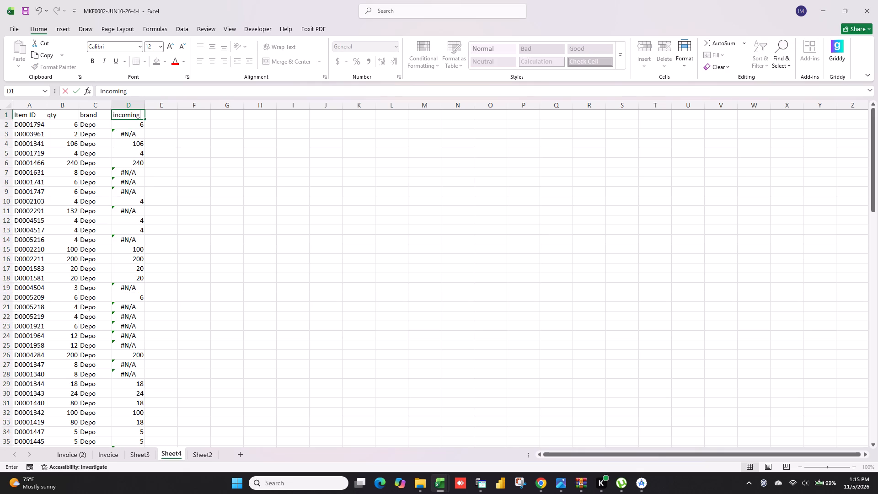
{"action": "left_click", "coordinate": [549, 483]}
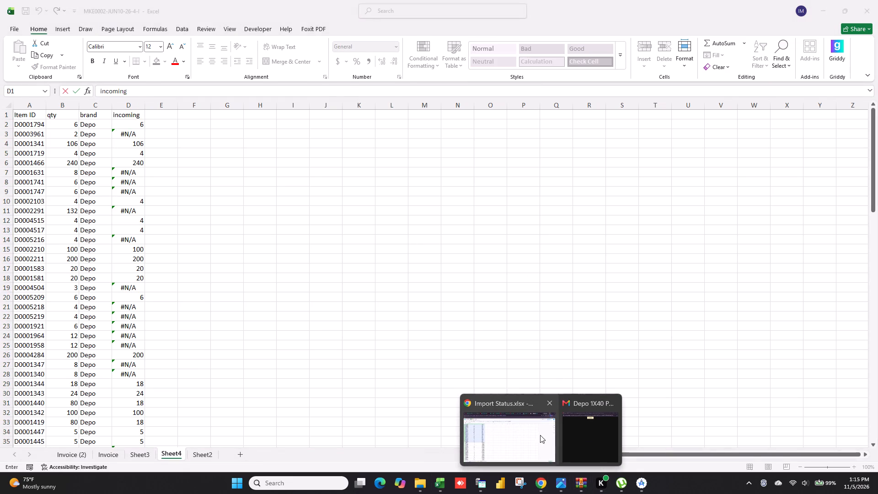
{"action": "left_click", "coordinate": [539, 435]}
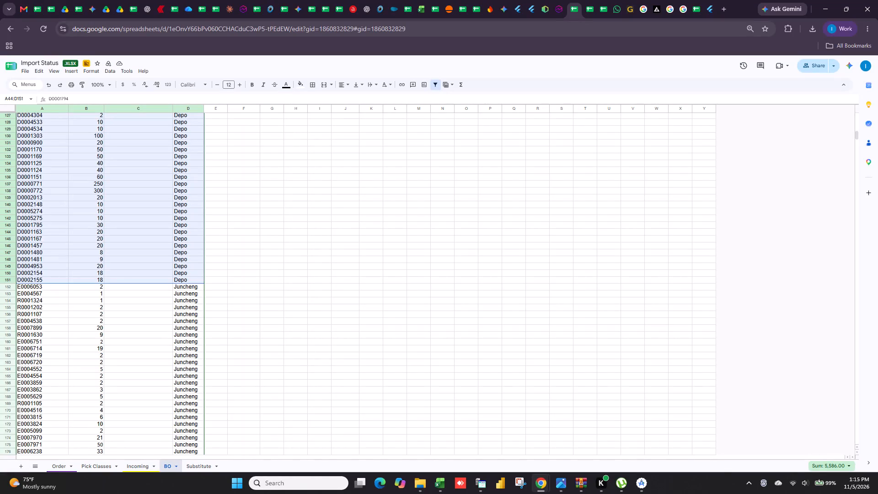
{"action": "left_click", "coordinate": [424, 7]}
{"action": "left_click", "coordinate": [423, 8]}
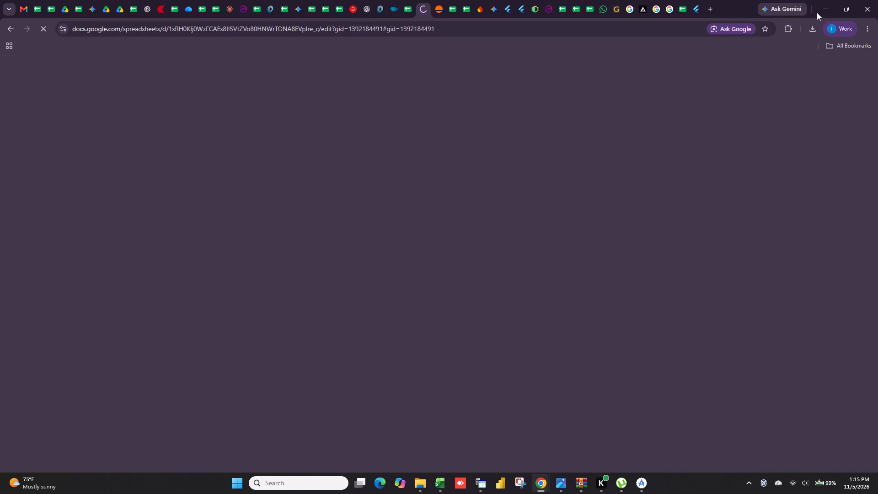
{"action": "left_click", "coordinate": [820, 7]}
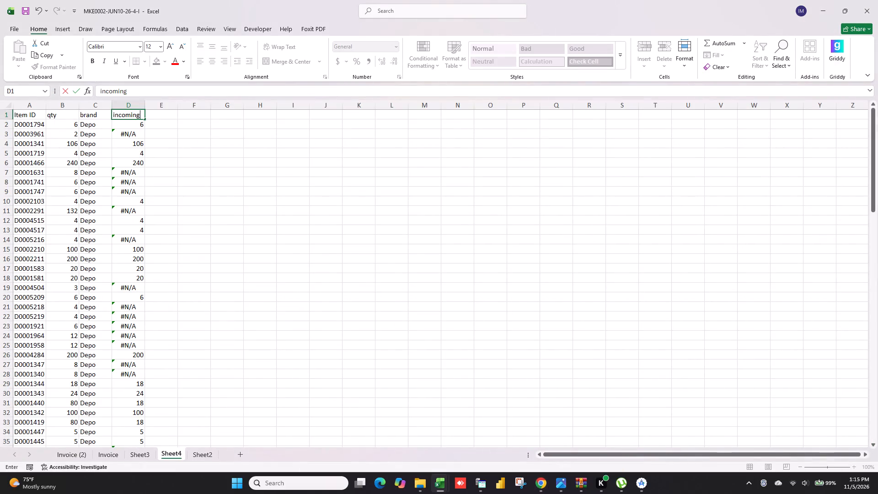
Calculate the difference between qty and incoming with =B2-D2 in E2 and fill it down column E.
{"action": "left_click", "coordinate": [208, 148]}
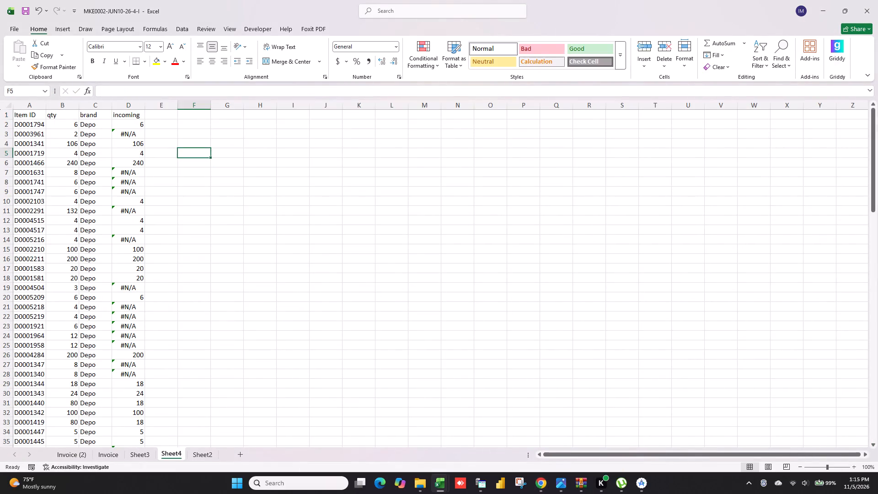
{"action": "left_click", "coordinate": [162, 128]}
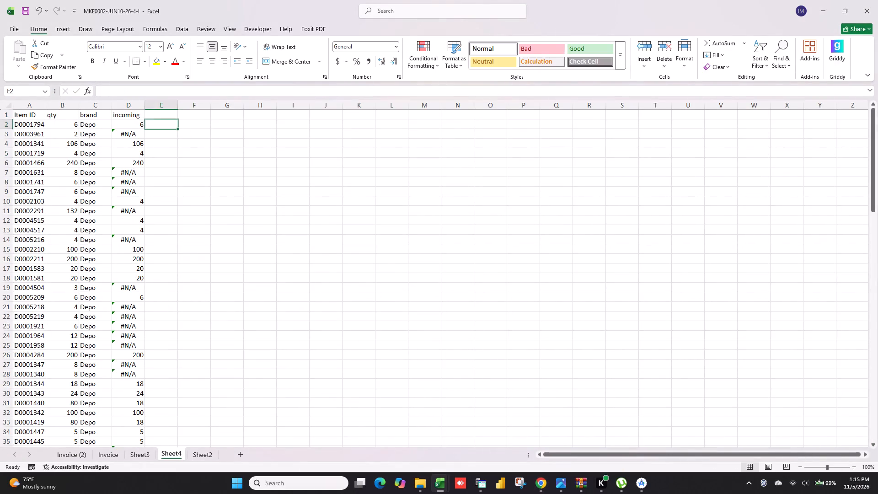
{"action": "key", "text": "equal"}
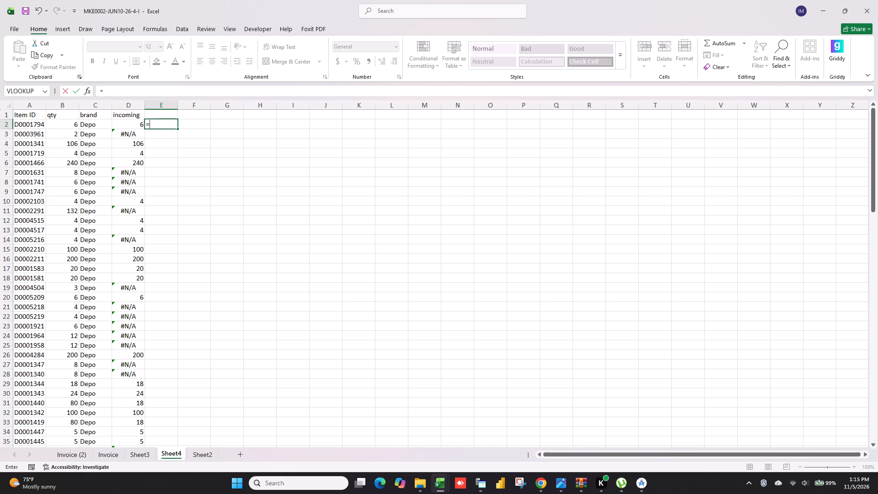
{"action": "left_click", "coordinate": [70, 123]}
{"action": "left_click", "coordinate": [123, 124]}
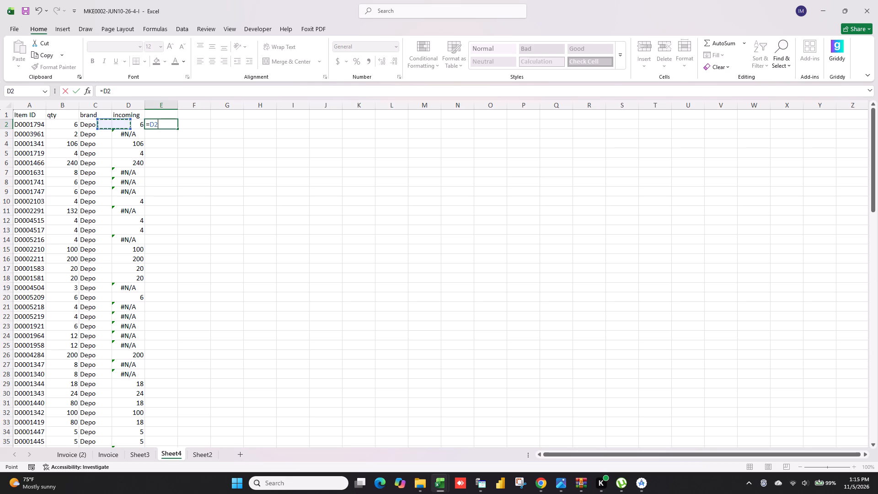
{"action": "left_click", "coordinate": [68, 124]}
{"action": "key", "text": "minus"}
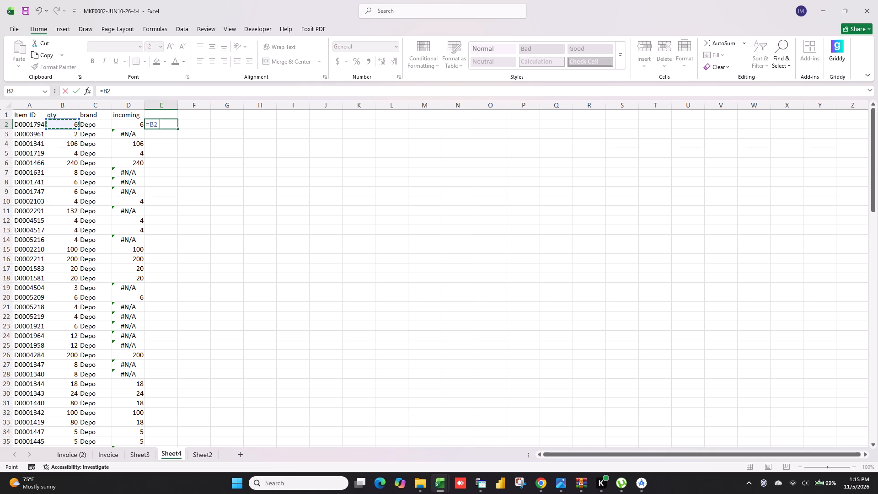
{"action": "left_click", "coordinate": [127, 126]}
{"action": "key", "text": "Return"}
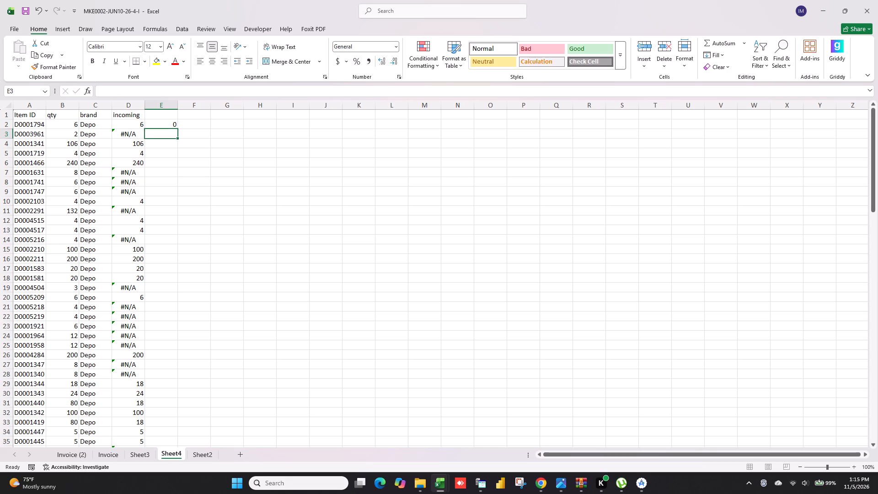
{"action": "left_click", "coordinate": [171, 119]}
{"action": "left_click", "coordinate": [173, 122]}
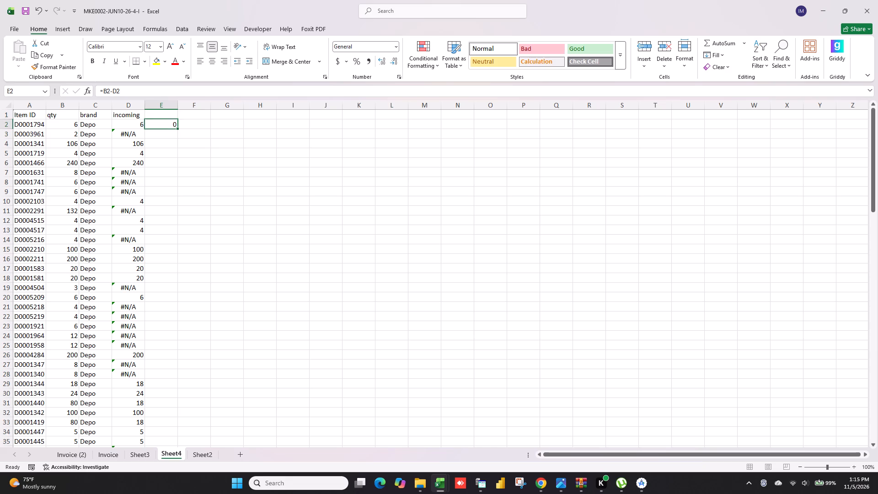
{"action": "double_click", "coordinate": [179, 129]}
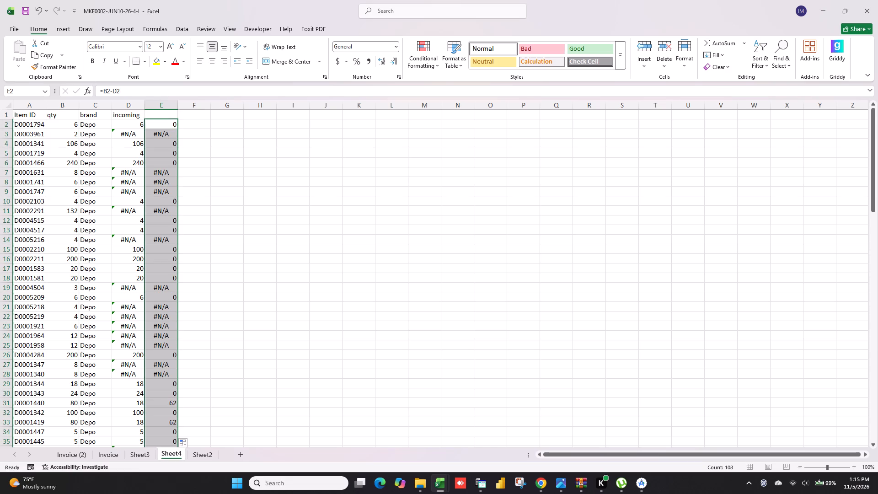
Look over the calculated differences and label column E var.
{"action": "scroll", "coordinate": [224, 317], "scroll_direction": "down", "scroll_amount": 8}
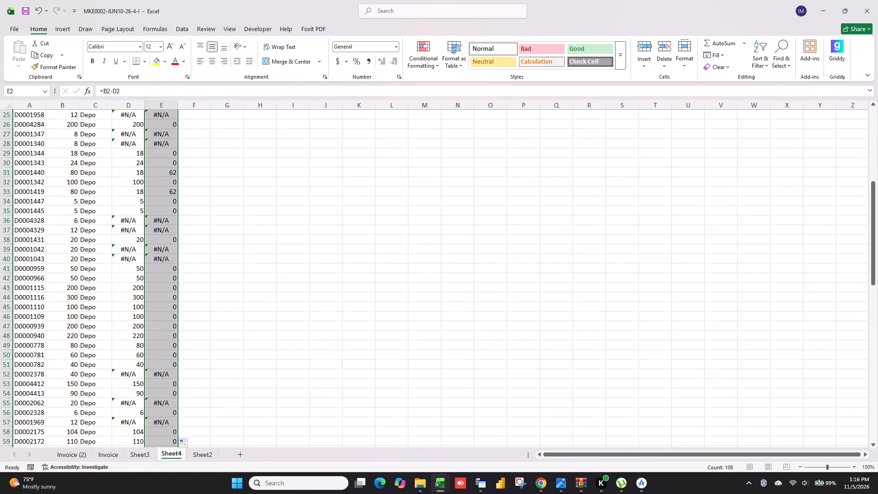
{"action": "scroll", "coordinate": [226, 318], "scroll_direction": "up", "scroll_amount": 6}
{"action": "scroll", "coordinate": [226, 318], "scroll_direction": "down", "scroll_amount": 2}
{"action": "scroll", "coordinate": [226, 318], "scroll_direction": "up", "scroll_amount": 8}
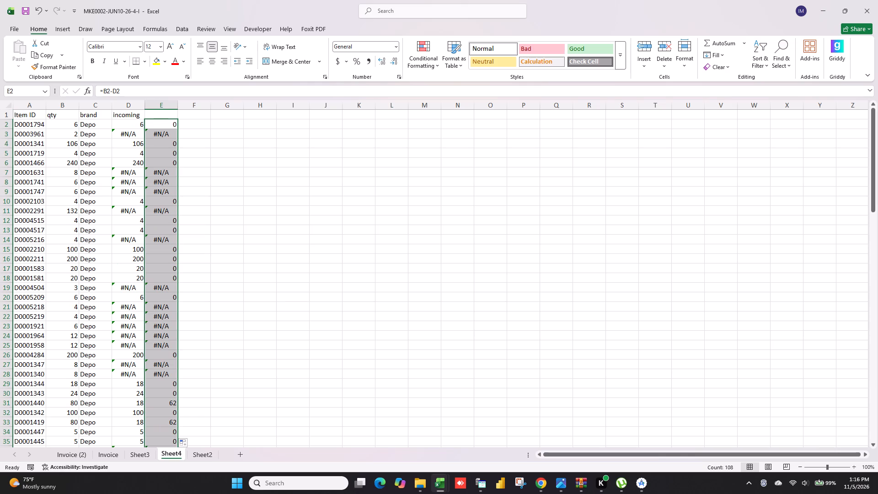
{"action": "left_click", "coordinate": [163, 111]}
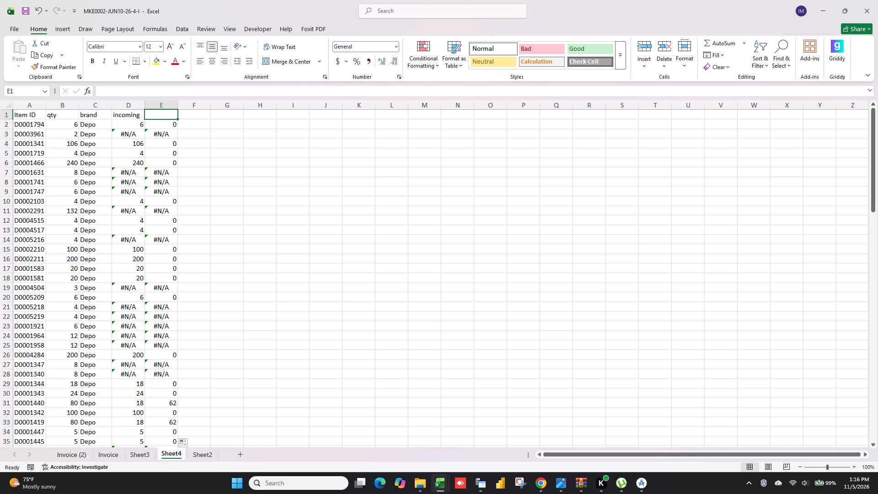
{"action": "left_click", "coordinate": [178, 29]}
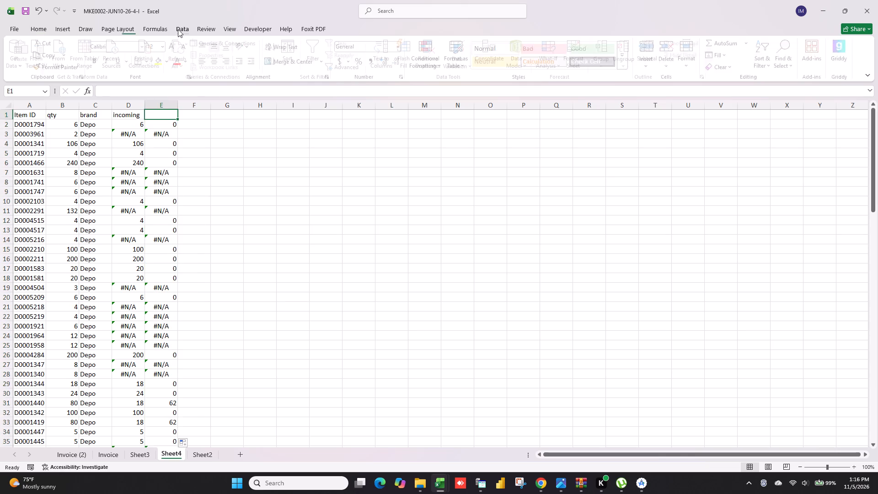
{"action": "left_click", "coordinate": [162, 114]}
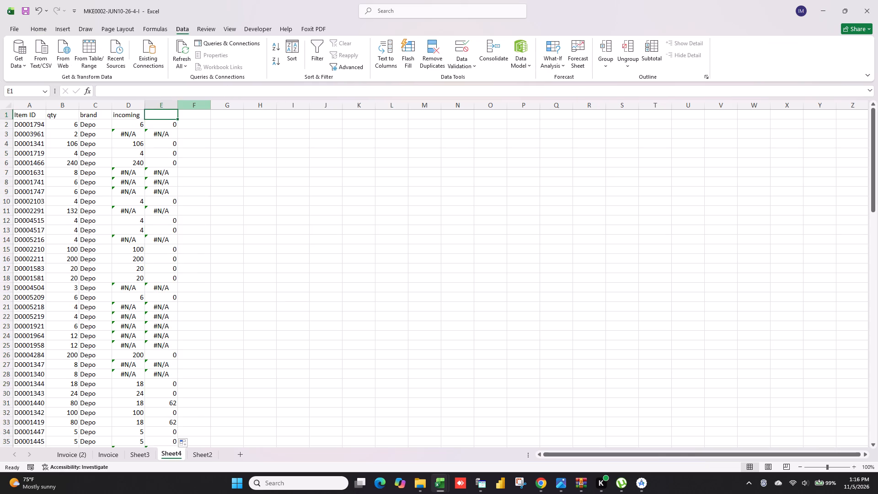
{"action": "key", "text": "v"}
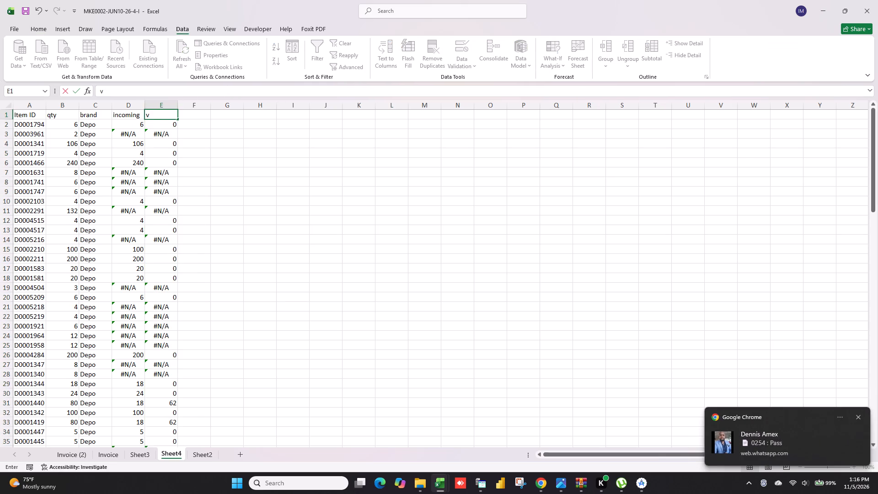
{"action": "type", "text": "ar"}
{"action": "key", "text": "Return"}
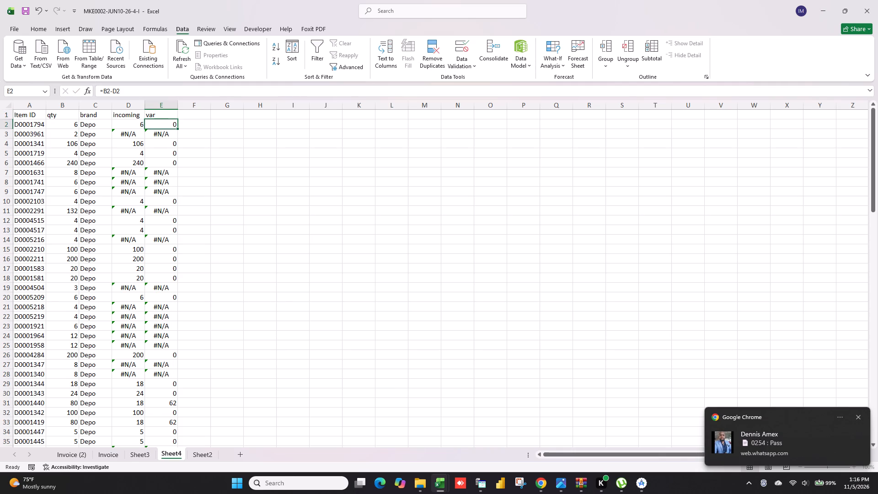
Add filters to the Sheet4 header row and filter the var column to exclude 0.
{"action": "left_click", "coordinate": [161, 118]}
{"action": "left_click", "coordinate": [163, 113]}
{"action": "left_click", "coordinate": [314, 50]}
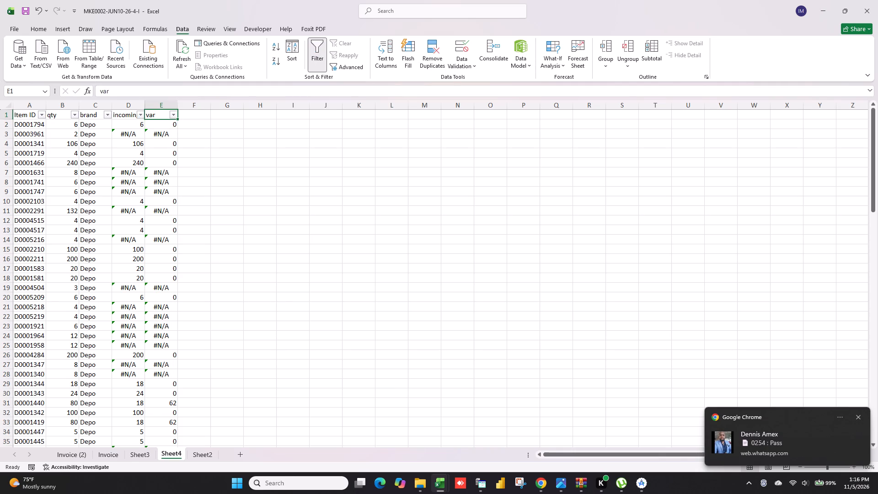
{"action": "left_click", "coordinate": [173, 115]}
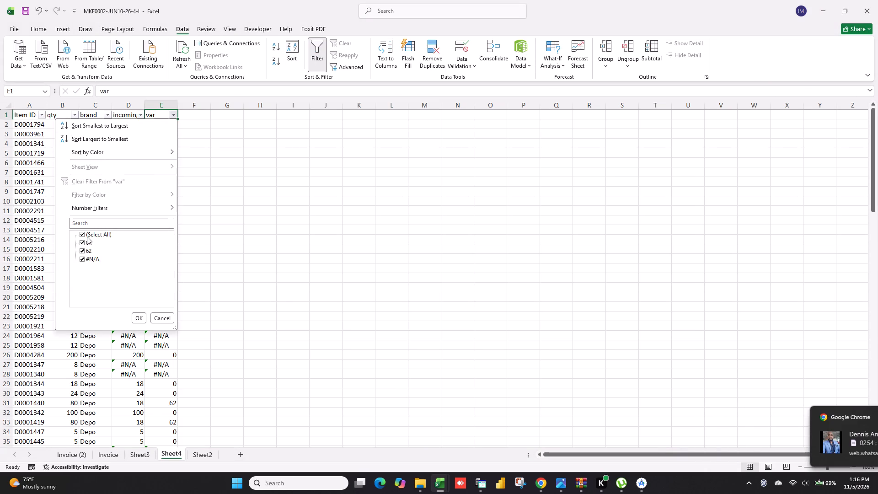
{"action": "left_click", "coordinate": [83, 242]}
{"action": "left_click", "coordinate": [144, 319]}
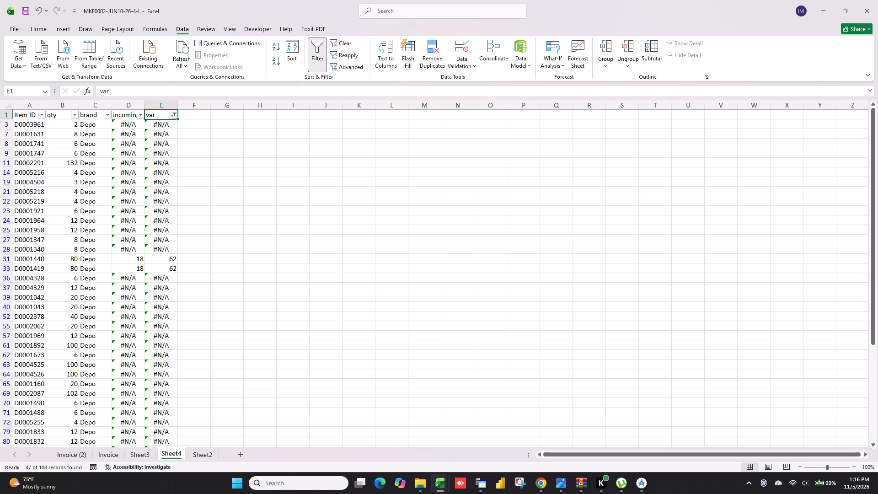
Copy the filtered Depo rows with their headers, Item ID through var, and add a new sheet for them.
{"action": "scroll", "coordinate": [198, 226], "scroll_direction": "down", "scroll_amount": 7}
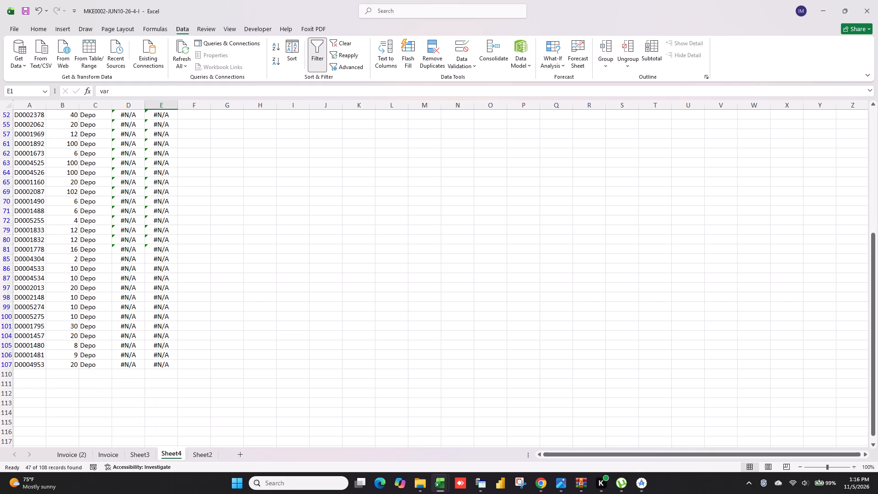
{"action": "scroll", "coordinate": [193, 285], "scroll_direction": "down", "scroll_amount": 1}
{"action": "scroll", "coordinate": [193, 285], "scroll_direction": "up", "scroll_amount": 11}
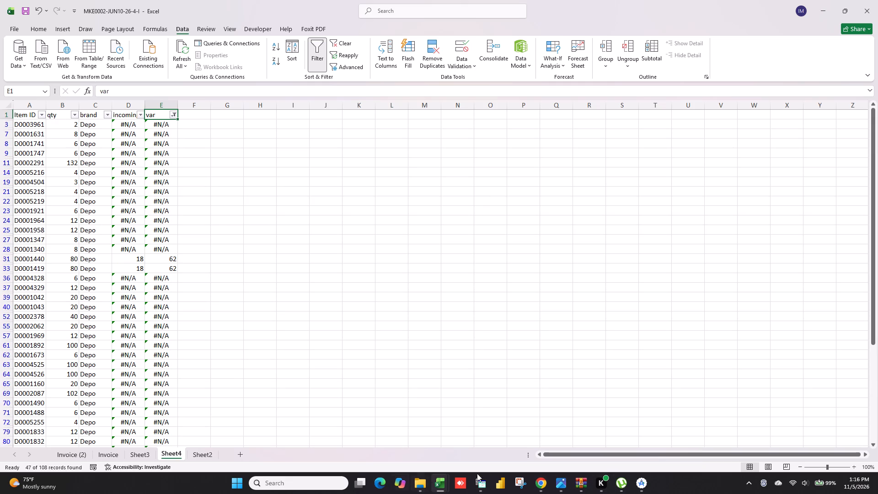
{"action": "scroll", "coordinate": [214, 227], "scroll_direction": "up", "scroll_amount": 6}
{"action": "left_click_drag", "start_coordinate": [31, 118], "coordinate": [112, 493]}
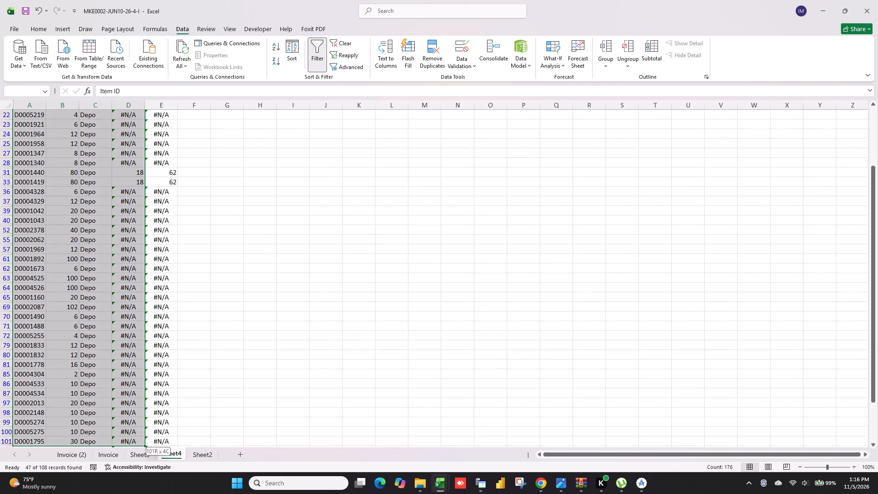
{"action": "left_click_drag", "start_coordinate": [112, 493], "coordinate": [168, 429]}
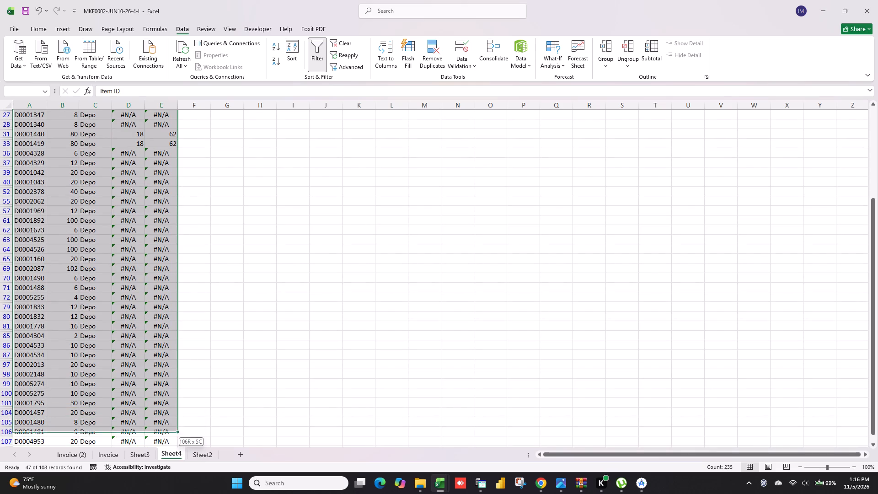
{"action": "left_click_drag", "start_coordinate": [168, 429], "coordinate": [166, 442]}
{"action": "key", "text": "ctrl+c"}
{"action": "left_click", "coordinate": [244, 452]}
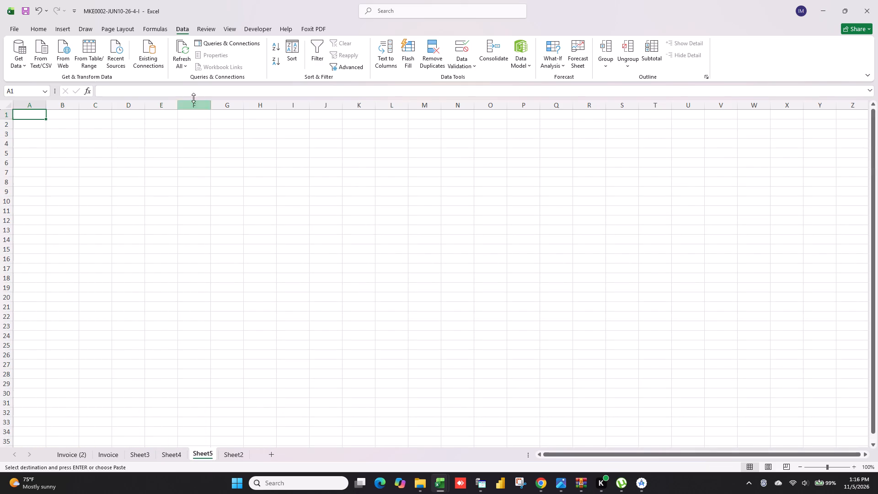
Paste the copied variance rows as values into the new sheet, starting at cell A1.
{"action": "right_click", "coordinate": [32, 114]}
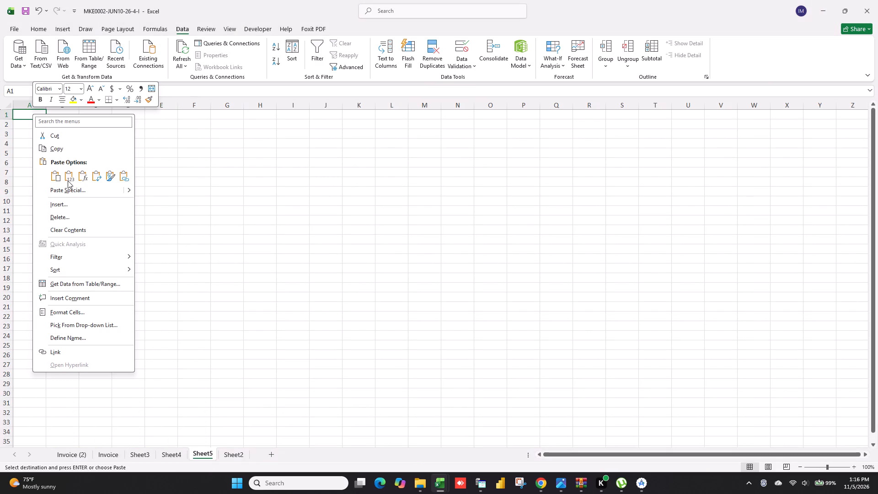
{"action": "left_click", "coordinate": [68, 181]}
{"action": "left_click", "coordinate": [70, 173]}
{"action": "left_click", "coordinate": [212, 198]}
{"action": "left_click", "coordinate": [28, 117]}
{"action": "right_click", "coordinate": [28, 118]}
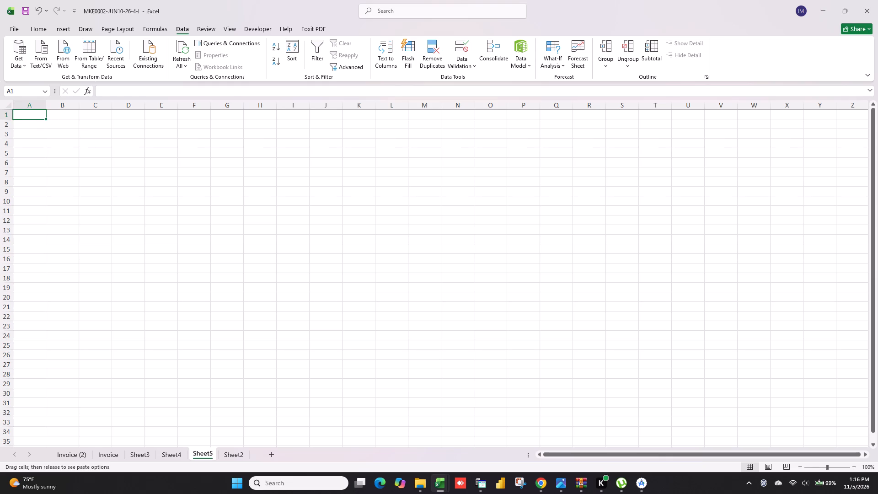
{"action": "scroll", "coordinate": [124, 236], "scroll_direction": "down", "scroll_amount": 5}
{"action": "scroll", "coordinate": [124, 237], "scroll_direction": "up", "scroll_amount": 11}
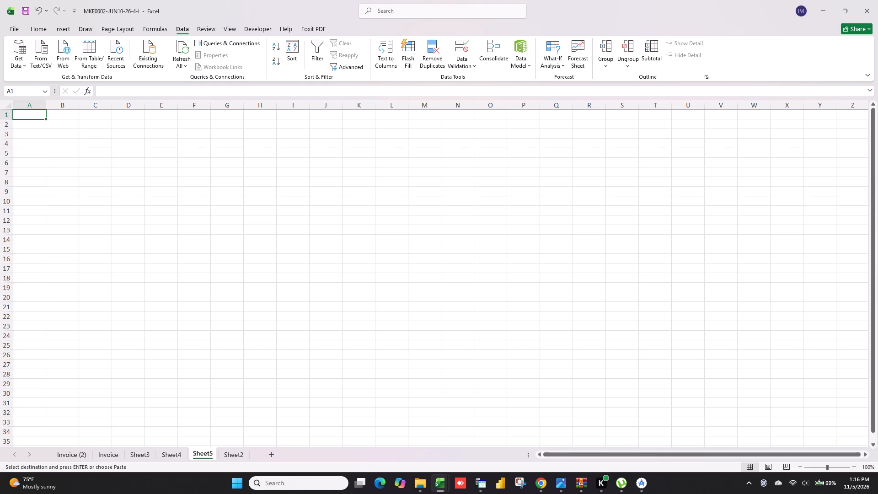
{"action": "left_click", "coordinate": [175, 451]}
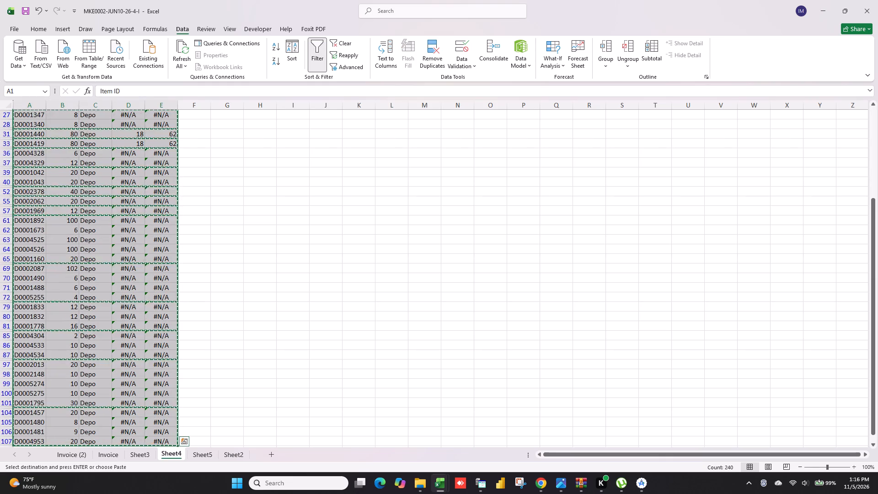
{"action": "left_click", "coordinate": [209, 456]}
{"action": "right_click", "coordinate": [23, 118]}
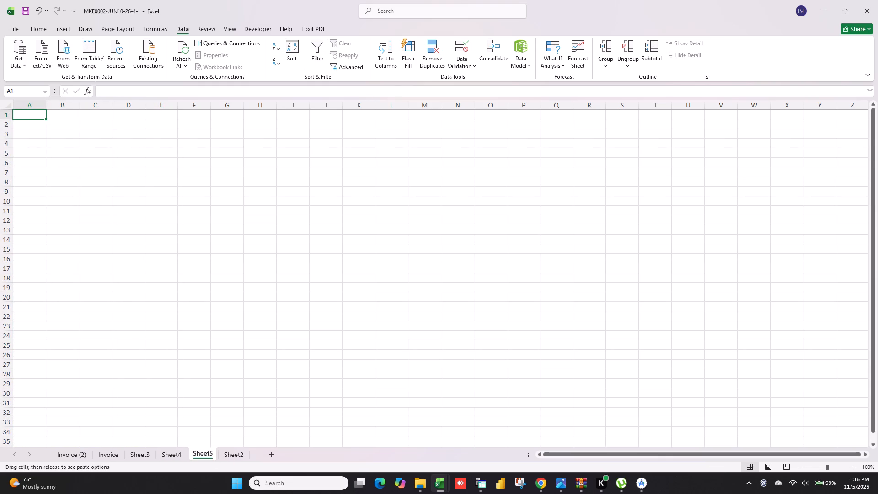
Paste the copied Depo rows with their headers as values into Sheet5, starting at cell A1.
{"action": "right_click", "coordinate": [27, 117]}
{"action": "left_click", "coordinate": [67, 176]}
{"action": "left_click", "coordinate": [163, 175]}
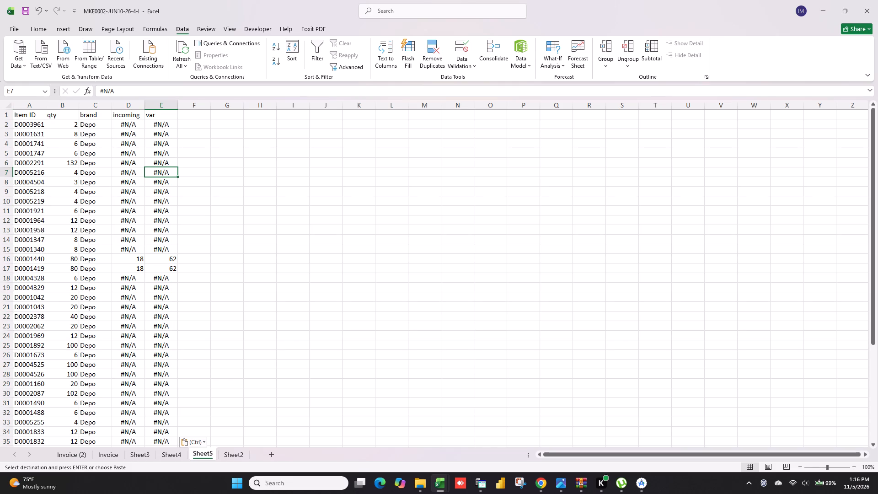
Set the qty of items D0001440 and D0001419 to reference their var cells with formulas =E16 and =E17.
{"action": "left_click", "coordinate": [70, 259]}
{"action": "key", "text": "equal"}
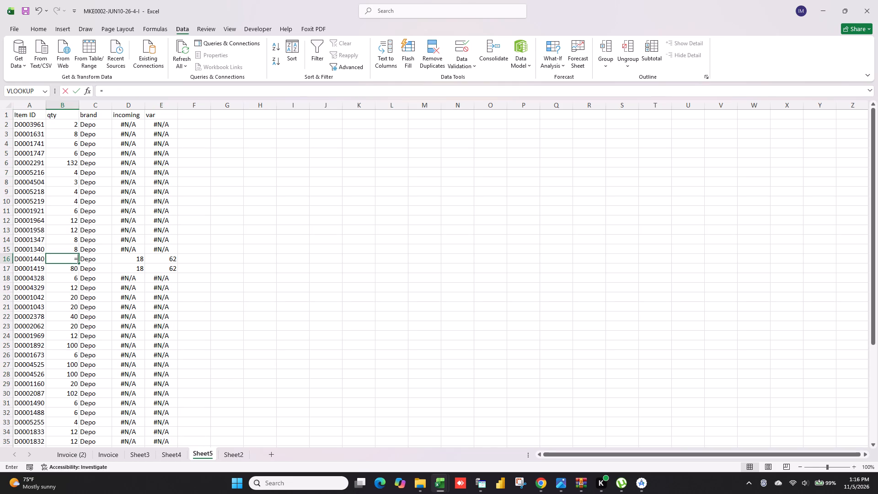
{"action": "left_click", "coordinate": [177, 255]}
{"action": "key", "text": "Return"}
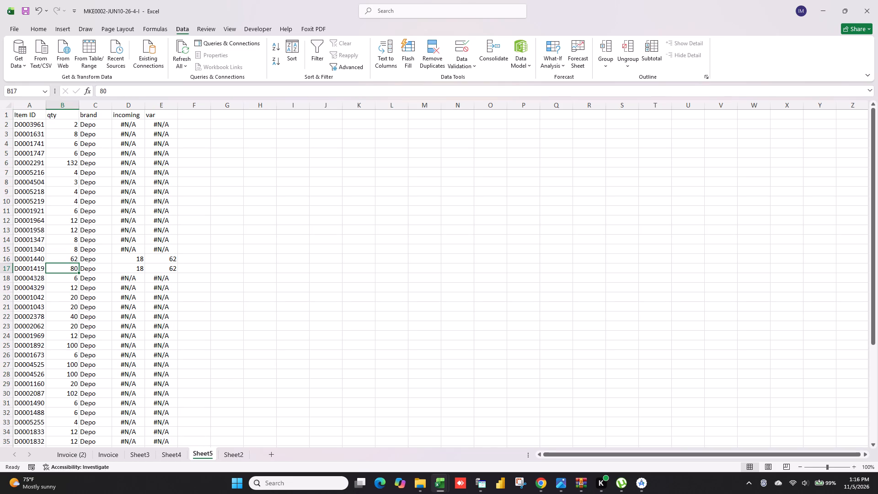
{"action": "key", "text": "equal"}
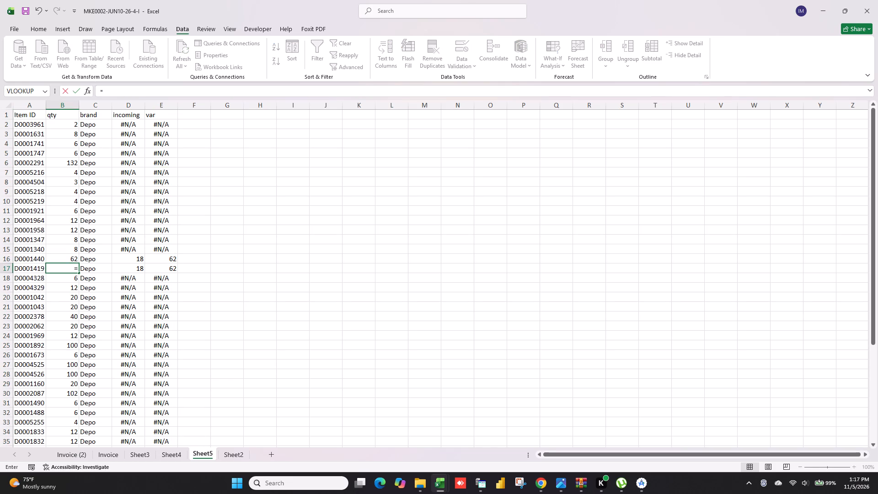
{"action": "left_click", "coordinate": [170, 266]}
{"action": "key", "text": "Return"}
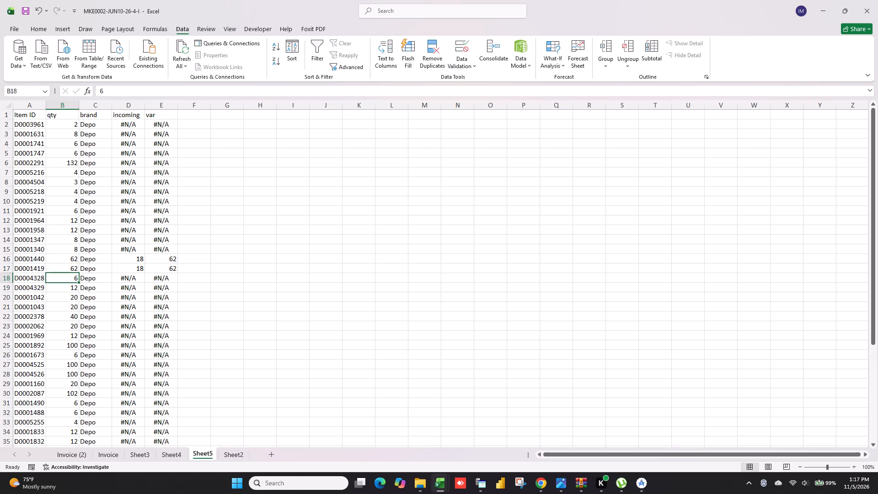
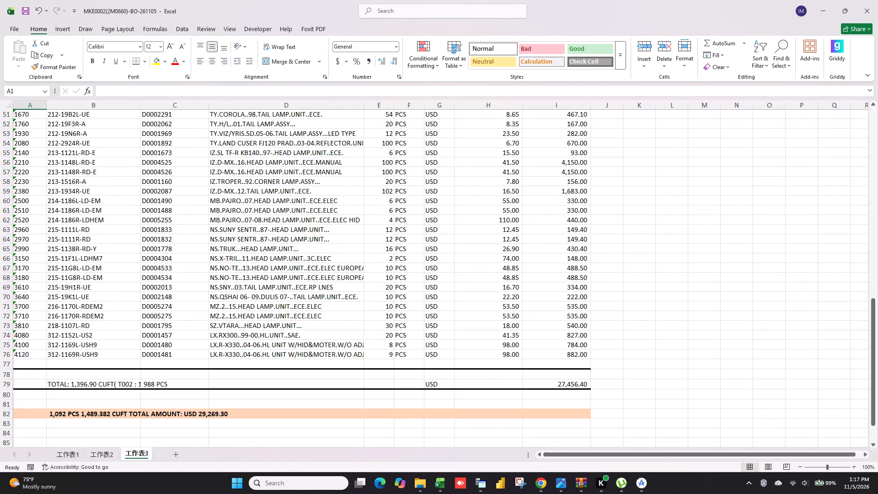
Look through the sheets of the Depo backorder workbook and examine the orders and totals in 工作表3.
{"action": "scroll", "coordinate": [138, 371], "scroll_direction": "down", "scroll_amount": 7}
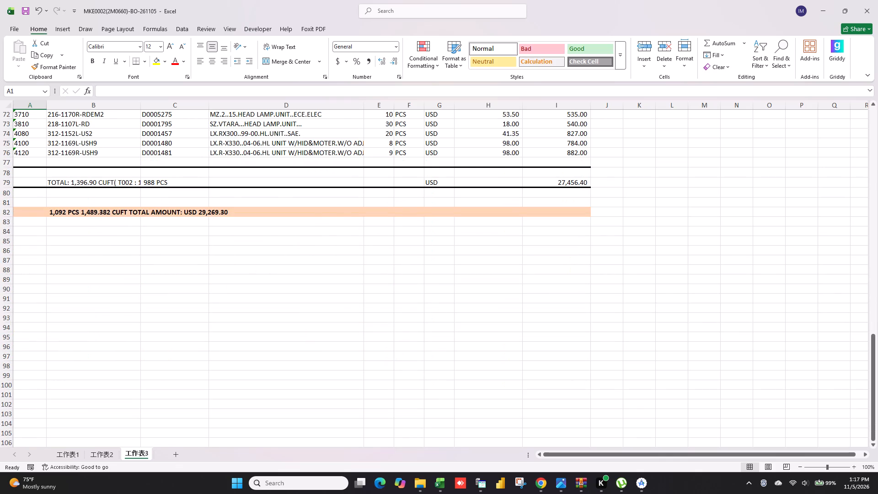
{"action": "scroll", "coordinate": [147, 376], "scroll_direction": "up", "scroll_amount": 20}
{"action": "scroll", "coordinate": [147, 376], "scroll_direction": "up", "scroll_amount": 5}
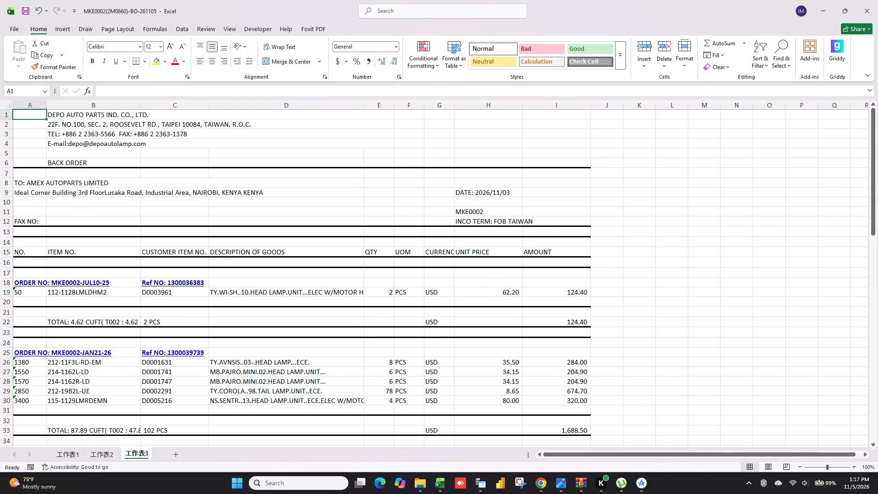
{"action": "left_click", "coordinate": [70, 456]}
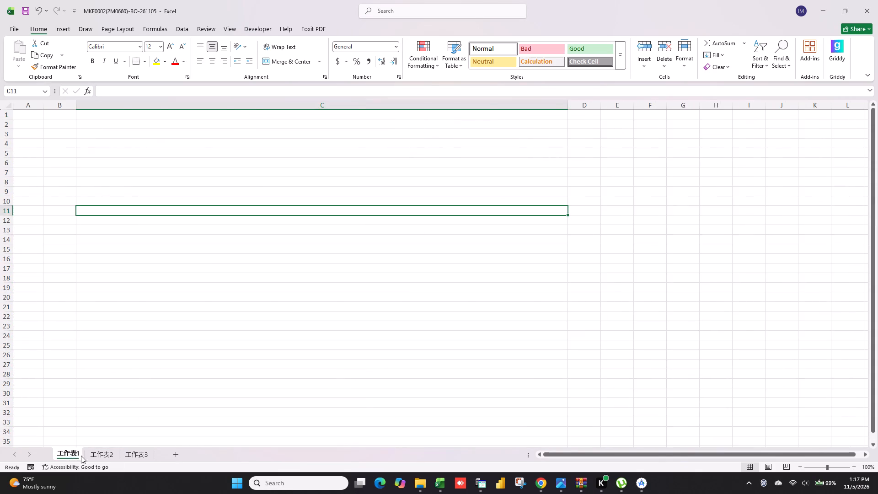
{"action": "left_click", "coordinate": [86, 456]}
{"action": "left_click", "coordinate": [132, 453]}
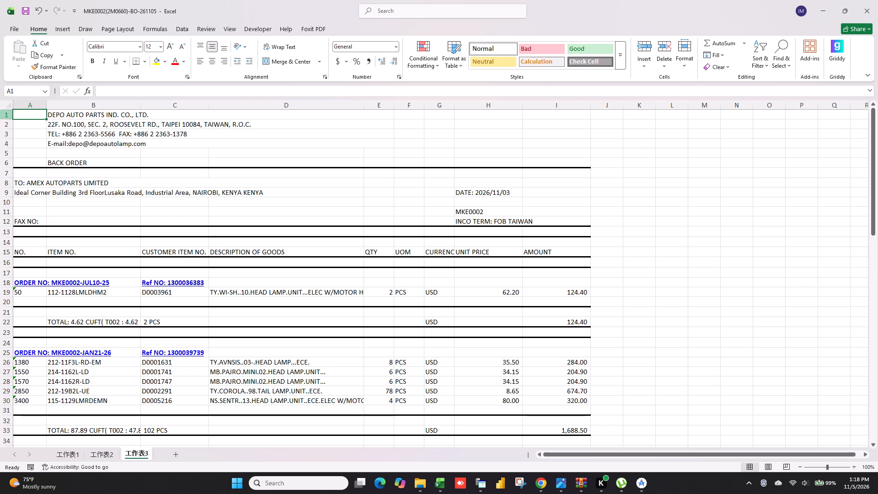
{"action": "scroll", "coordinate": [353, 350], "scroll_direction": "down", "scroll_amount": 13}
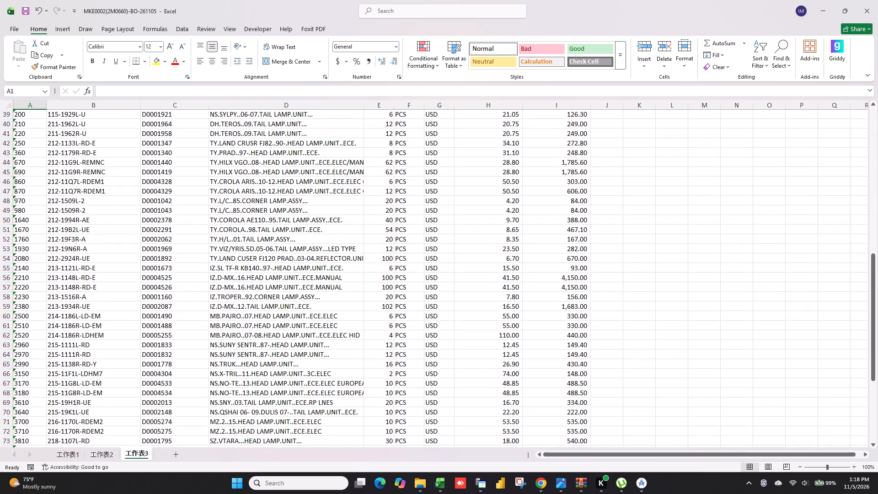
{"action": "scroll", "coordinate": [357, 357], "scroll_direction": "down", "scroll_amount": 4}
{"action": "scroll", "coordinate": [357, 357], "scroll_direction": "up", "scroll_amount": 2}
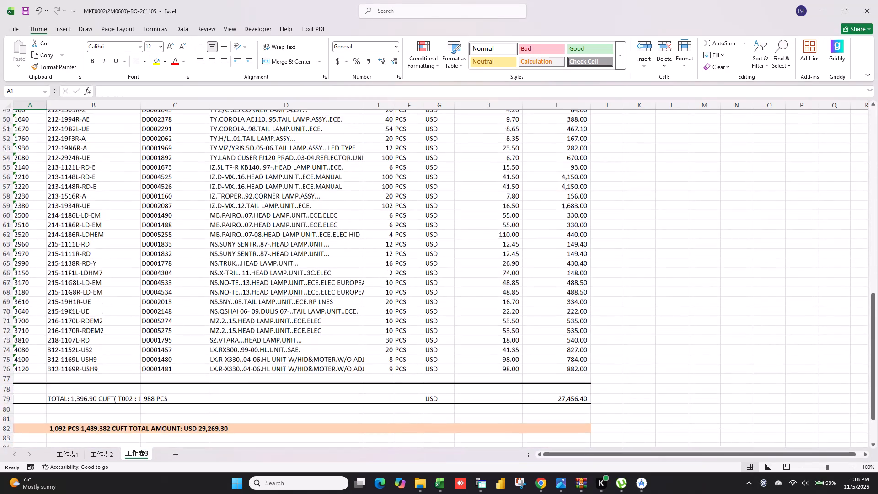
{"action": "scroll", "coordinate": [357, 357], "scroll_direction": "up", "scroll_amount": 3}
{"action": "scroll", "coordinate": [357, 357], "scroll_direction": "up", "scroll_amount": 18}
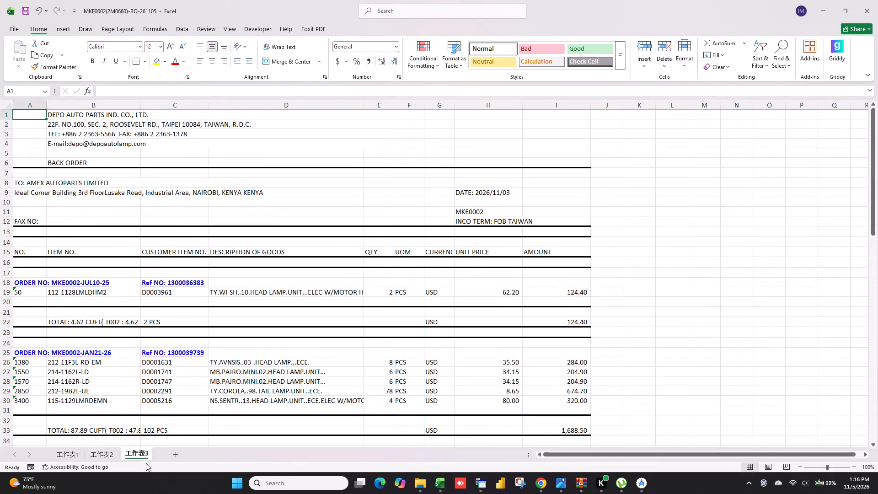
Create a copy of the 工作表3 sheet within the same workbook, placed before the original.
{"action": "right_click", "coordinate": [141, 454]}
{"action": "left_click", "coordinate": [175, 366]}
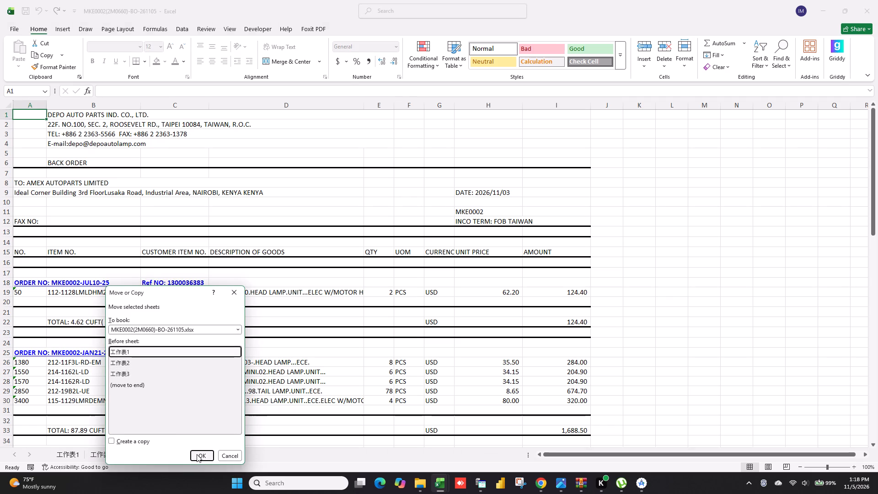
{"action": "left_click", "coordinate": [116, 369]}
{"action": "left_click", "coordinate": [131, 441]}
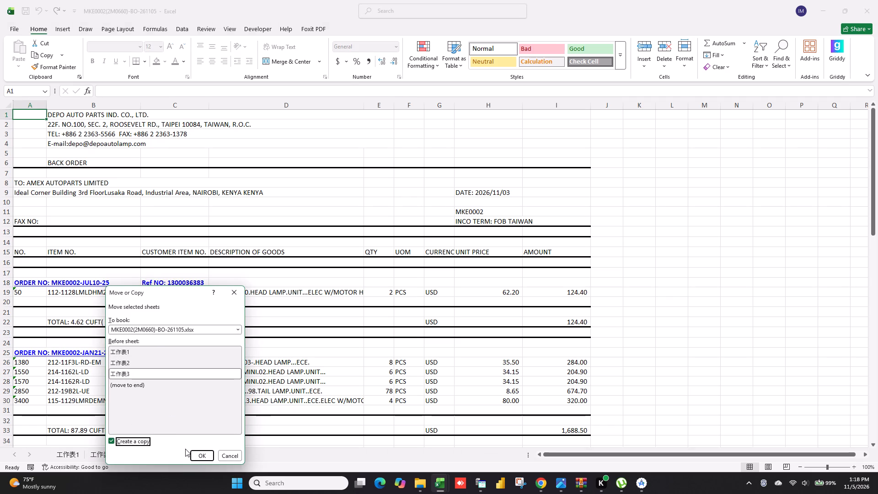
{"action": "left_click", "coordinate": [197, 454]}
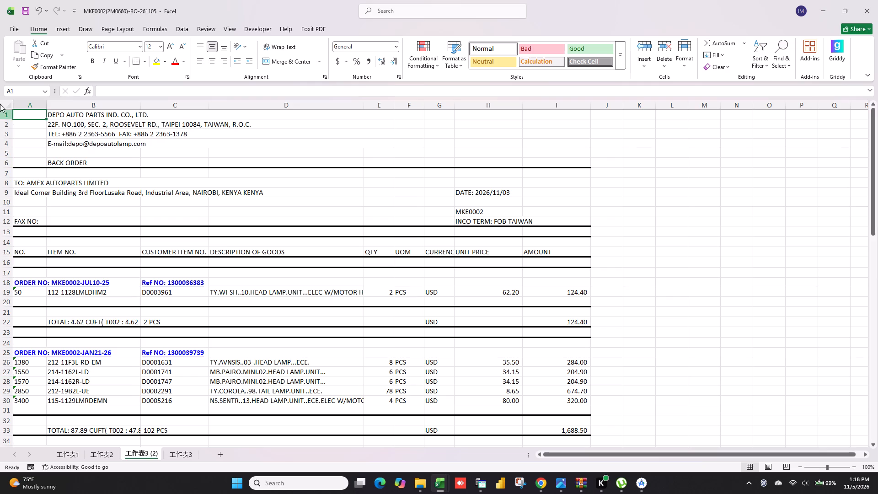
Delete the letterhead and blank rows above the NO. / ITEM NO. headers in the copied sheet so the headers are in row 1.
{"action": "left_click_drag", "start_coordinate": [4, 113], "coordinate": [0, 230]}
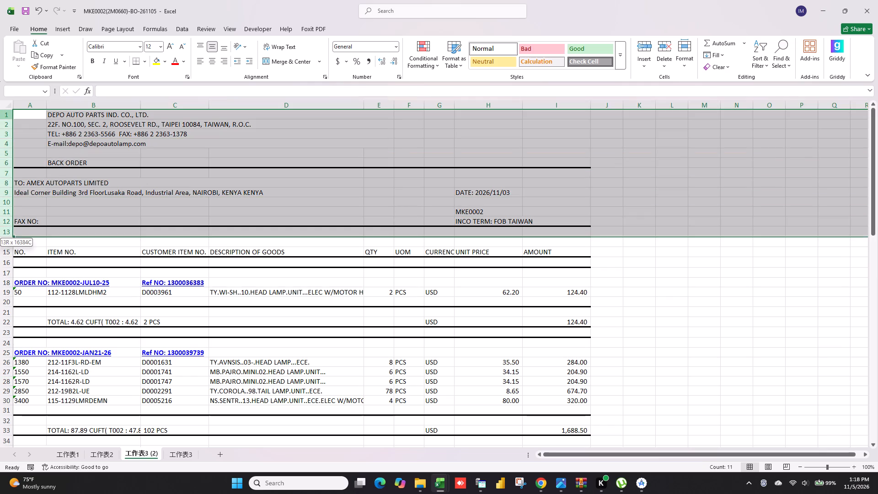
{"action": "left_click_drag", "start_coordinate": [0, 230], "coordinate": [0, 231]}
{"action": "key", "text": "ctrl+minus"}
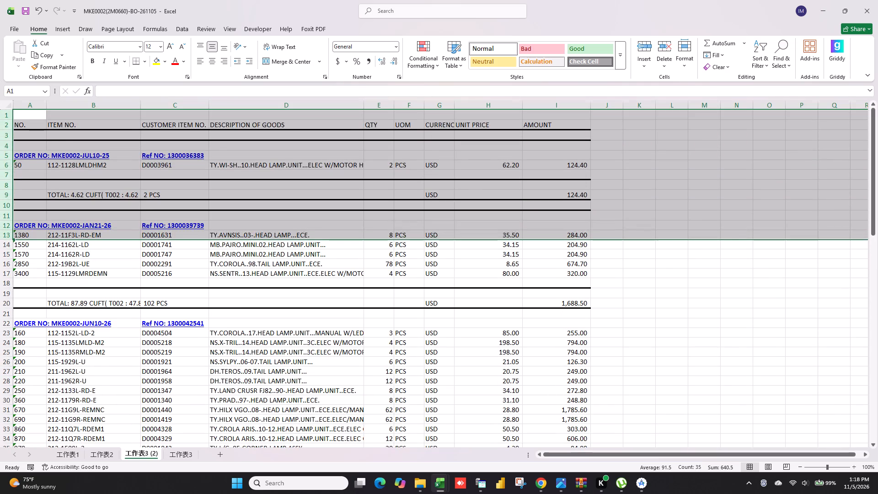
{"action": "left_click", "coordinate": [100, 229]}
{"action": "left_click", "coordinate": [6, 117]}
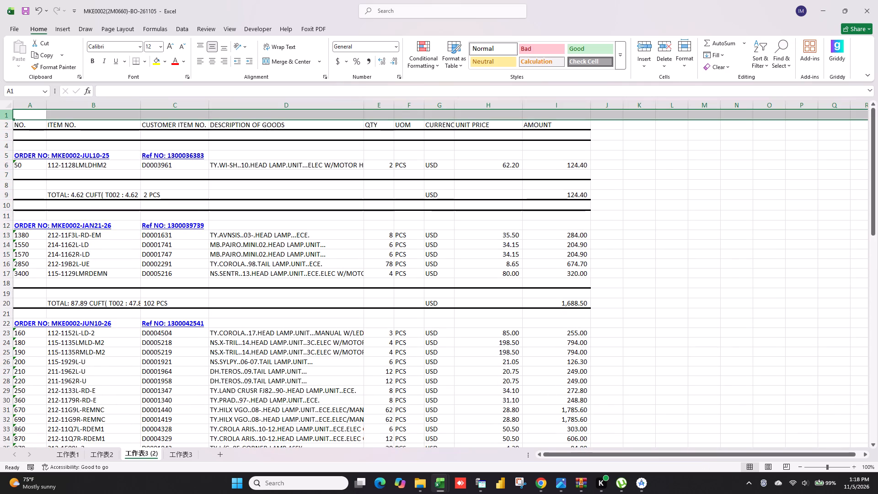
{"action": "key", "text": "ctrl+minus"}
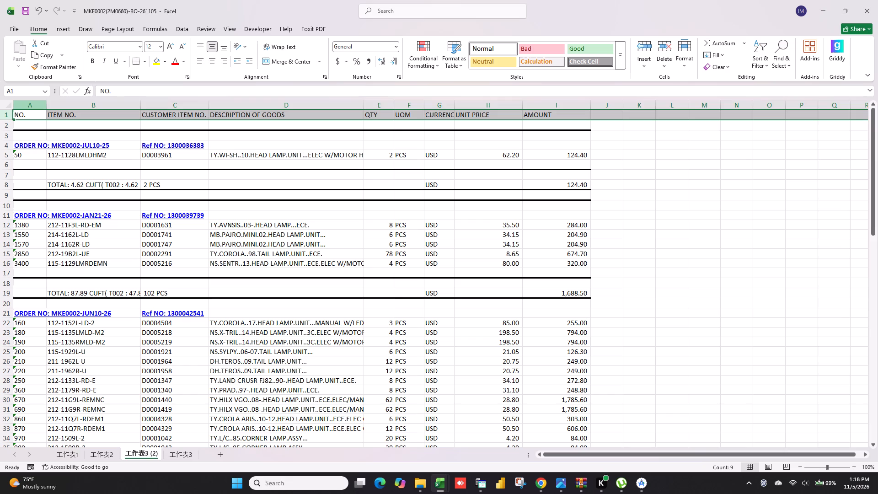
Add filters to the header row of the copied sheet and check the filter choices of the NO. column.
{"action": "left_click", "coordinate": [33, 115]}
{"action": "left_click", "coordinate": [171, 28]}
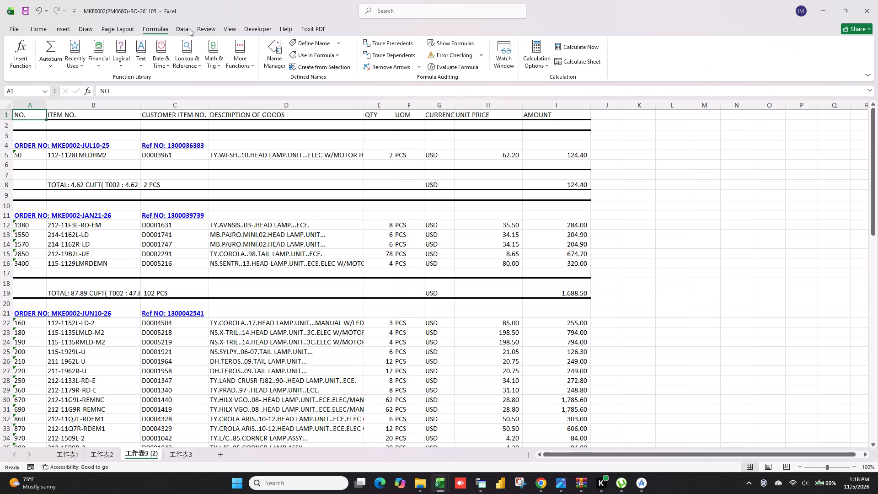
{"action": "left_click", "coordinate": [177, 30]}
{"action": "left_click", "coordinate": [311, 46]}
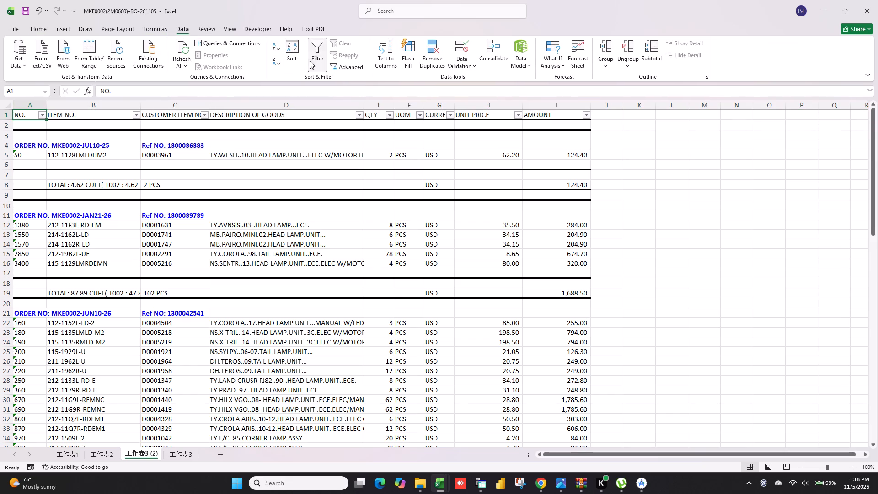
{"action": "left_click", "coordinate": [42, 112]}
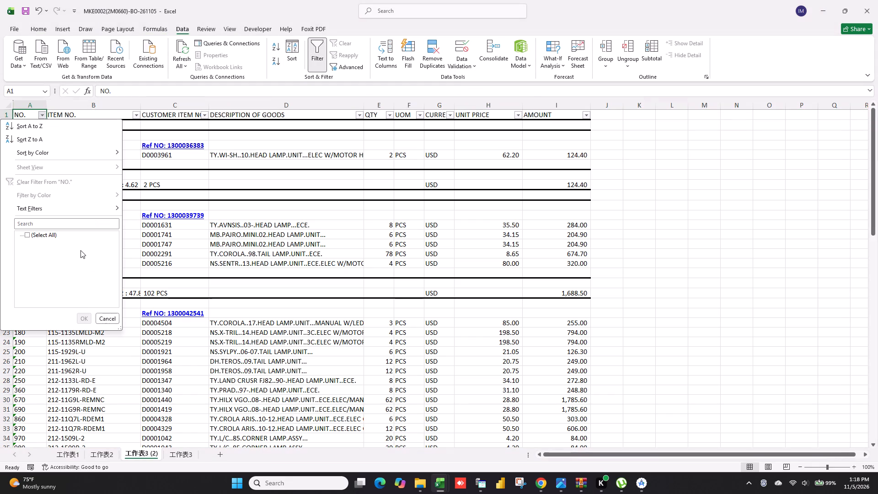
{"action": "left_click", "coordinate": [115, 325]}
{"action": "left_click", "coordinate": [193, 197]}
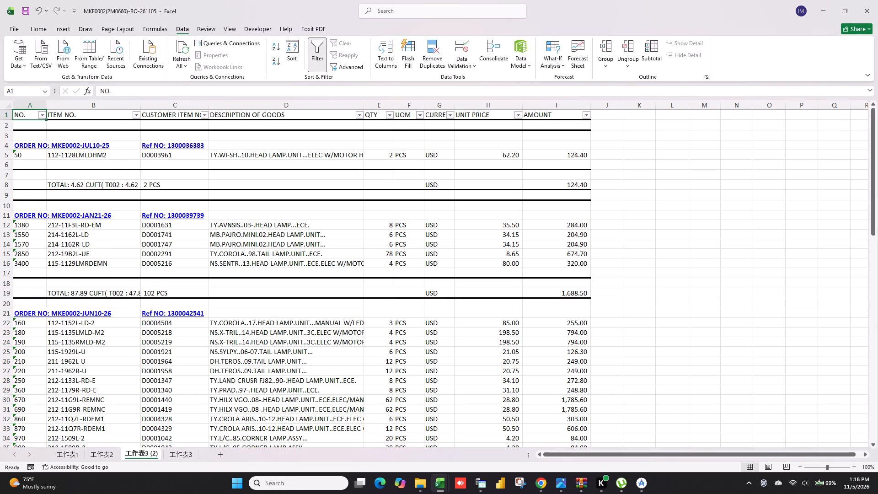
Widen the NO. column so the full order number headings fit inside it.
{"action": "left_click_drag", "start_coordinate": [49, 108], "coordinate": [85, 111]}
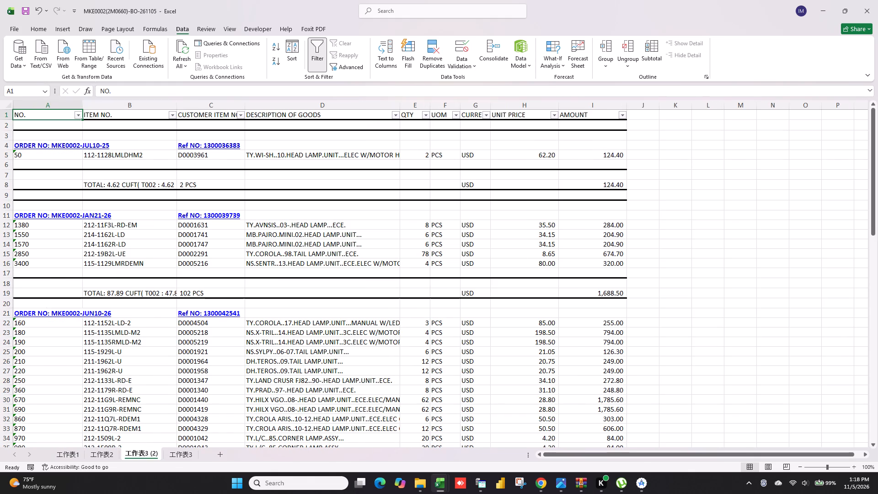
{"action": "left_click_drag", "start_coordinate": [87, 107], "coordinate": [135, 113]}
{"action": "left_click", "coordinate": [106, 123]}
{"action": "left_click", "coordinate": [37, 145]}
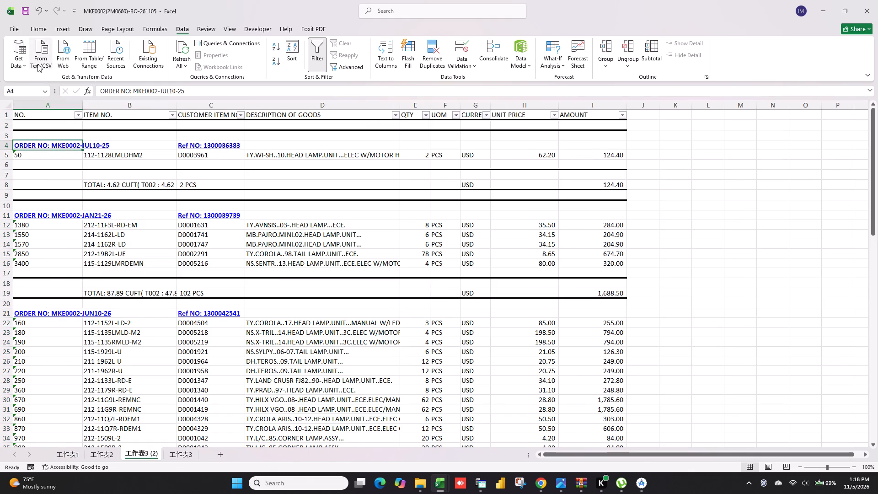
{"action": "left_click", "coordinate": [42, 33]}
{"action": "left_click_drag", "start_coordinate": [83, 107], "coordinate": [118, 112]}
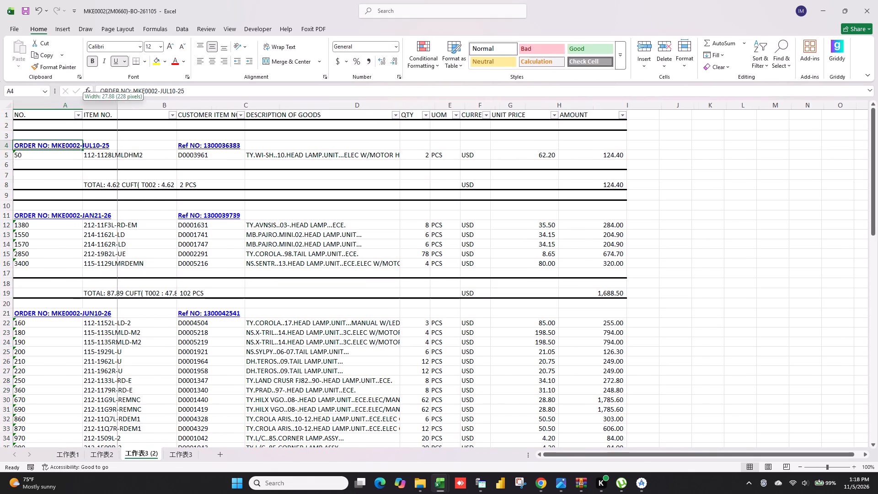
{"action": "left_click_drag", "start_coordinate": [118, 112], "coordinate": [125, 111]}
{"action": "left_click", "coordinate": [122, 197]}
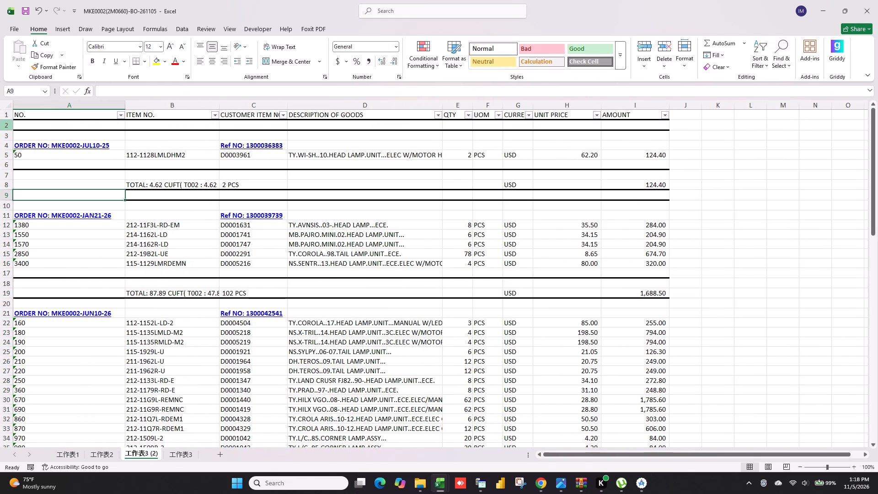
Delete the two blank rows between the header row and the MKE0002-JUL10-25 order heading.
{"action": "left_click", "coordinate": [3, 125]}
{"action": "key", "text": "ctrl+minus"}
{"action": "key", "text": "ctrl+minus"}
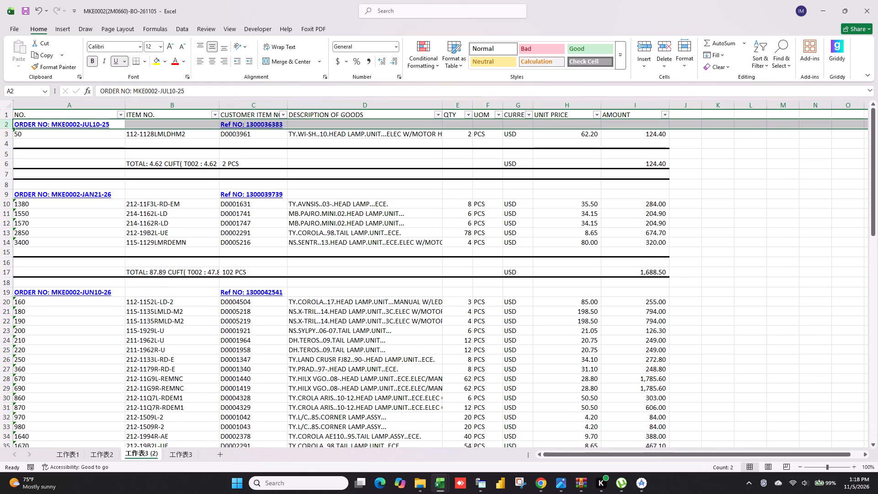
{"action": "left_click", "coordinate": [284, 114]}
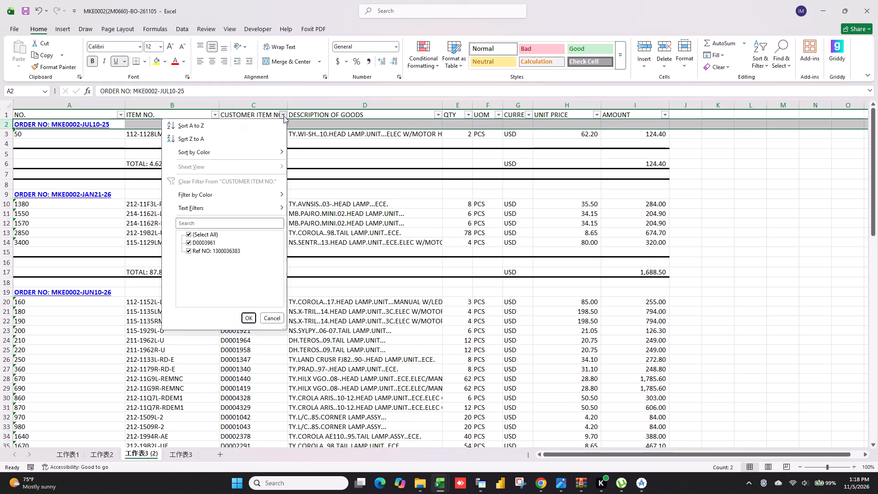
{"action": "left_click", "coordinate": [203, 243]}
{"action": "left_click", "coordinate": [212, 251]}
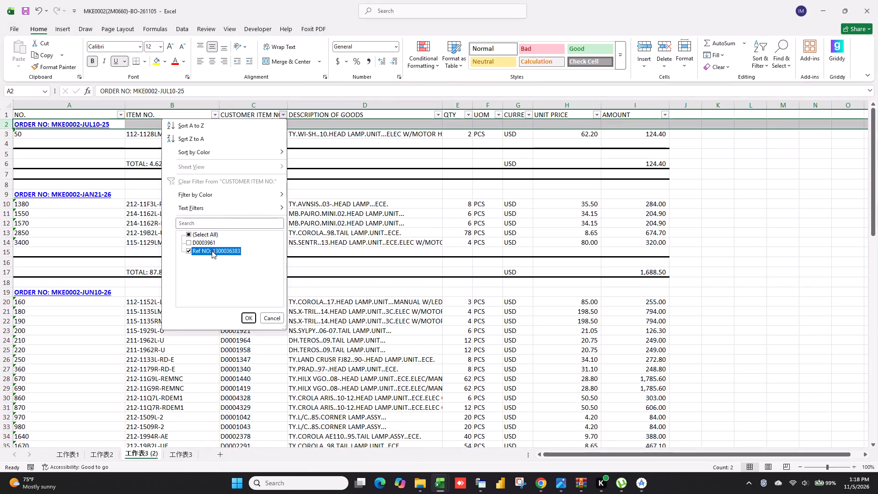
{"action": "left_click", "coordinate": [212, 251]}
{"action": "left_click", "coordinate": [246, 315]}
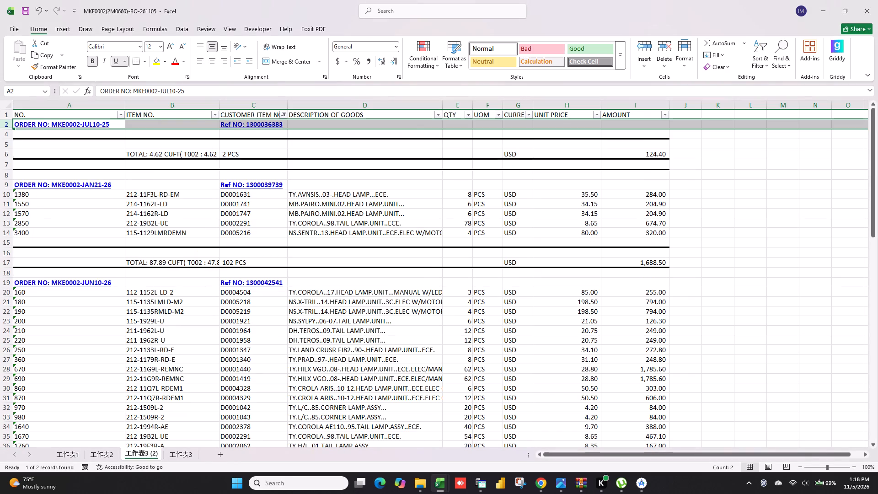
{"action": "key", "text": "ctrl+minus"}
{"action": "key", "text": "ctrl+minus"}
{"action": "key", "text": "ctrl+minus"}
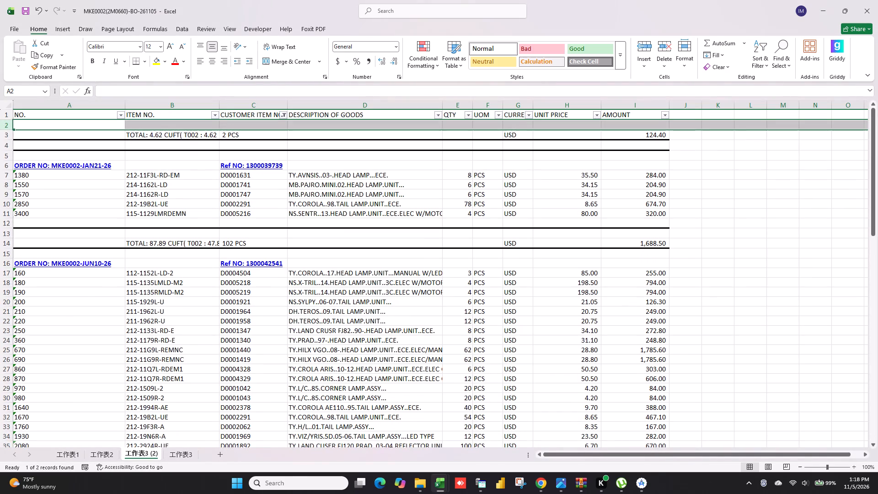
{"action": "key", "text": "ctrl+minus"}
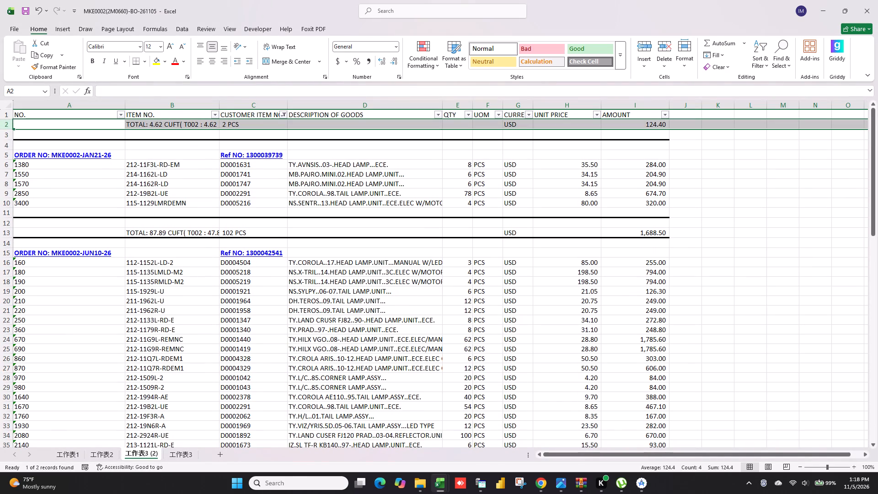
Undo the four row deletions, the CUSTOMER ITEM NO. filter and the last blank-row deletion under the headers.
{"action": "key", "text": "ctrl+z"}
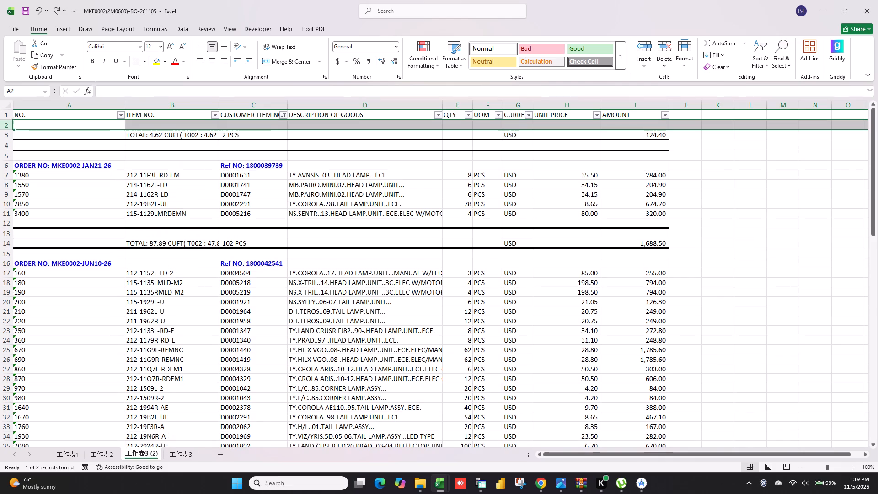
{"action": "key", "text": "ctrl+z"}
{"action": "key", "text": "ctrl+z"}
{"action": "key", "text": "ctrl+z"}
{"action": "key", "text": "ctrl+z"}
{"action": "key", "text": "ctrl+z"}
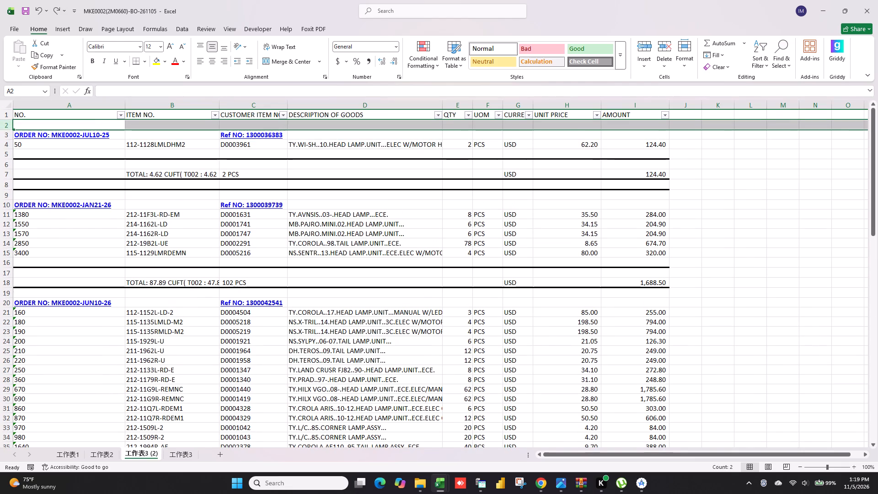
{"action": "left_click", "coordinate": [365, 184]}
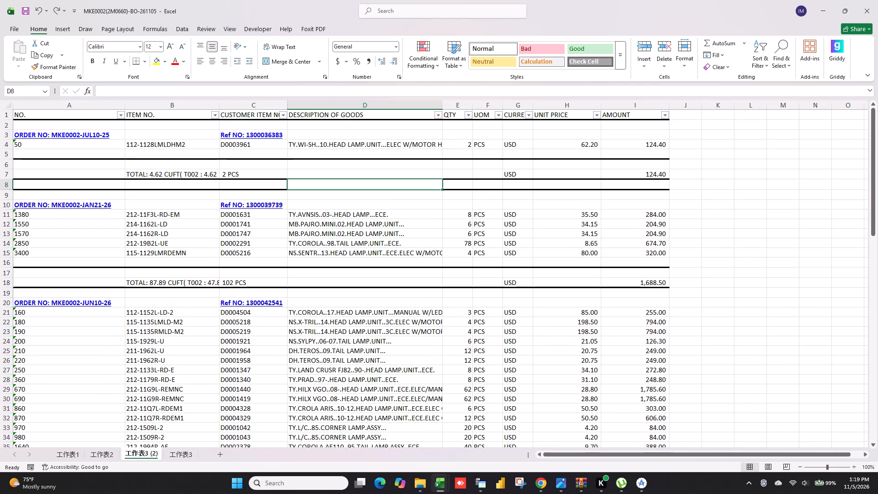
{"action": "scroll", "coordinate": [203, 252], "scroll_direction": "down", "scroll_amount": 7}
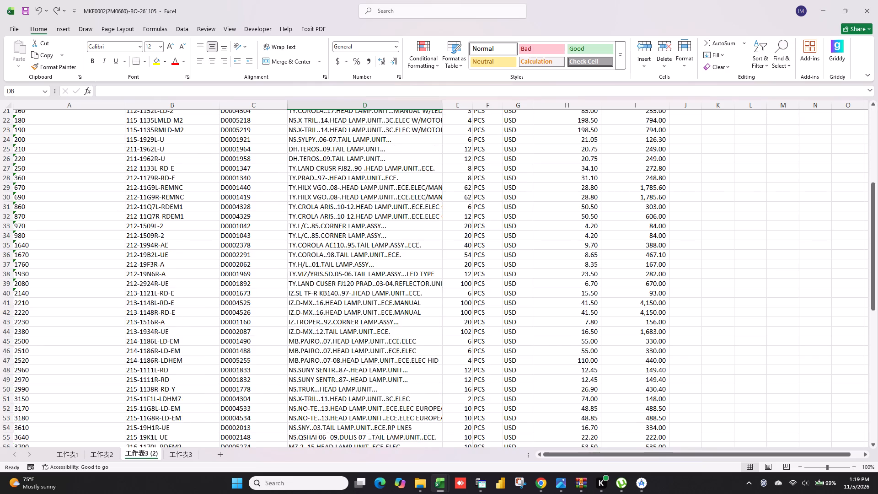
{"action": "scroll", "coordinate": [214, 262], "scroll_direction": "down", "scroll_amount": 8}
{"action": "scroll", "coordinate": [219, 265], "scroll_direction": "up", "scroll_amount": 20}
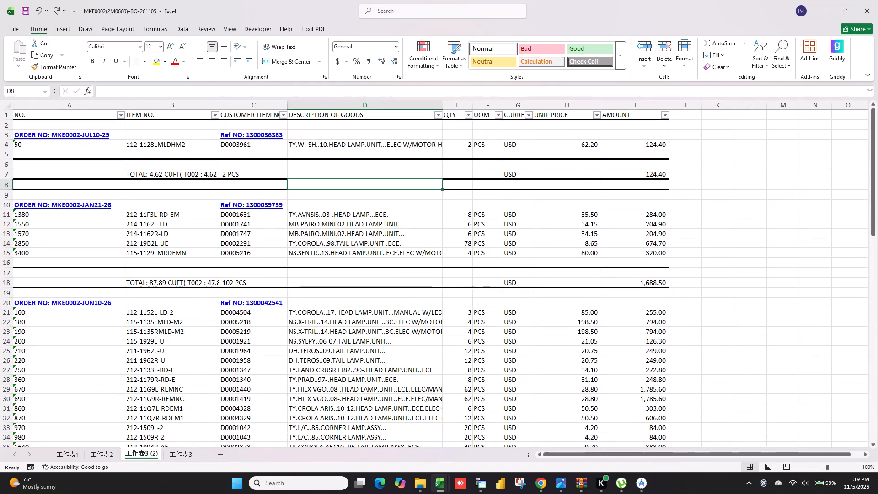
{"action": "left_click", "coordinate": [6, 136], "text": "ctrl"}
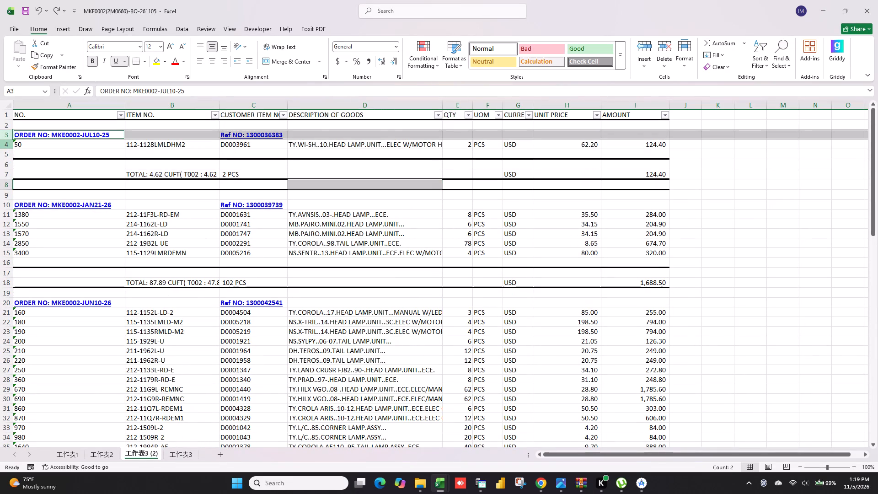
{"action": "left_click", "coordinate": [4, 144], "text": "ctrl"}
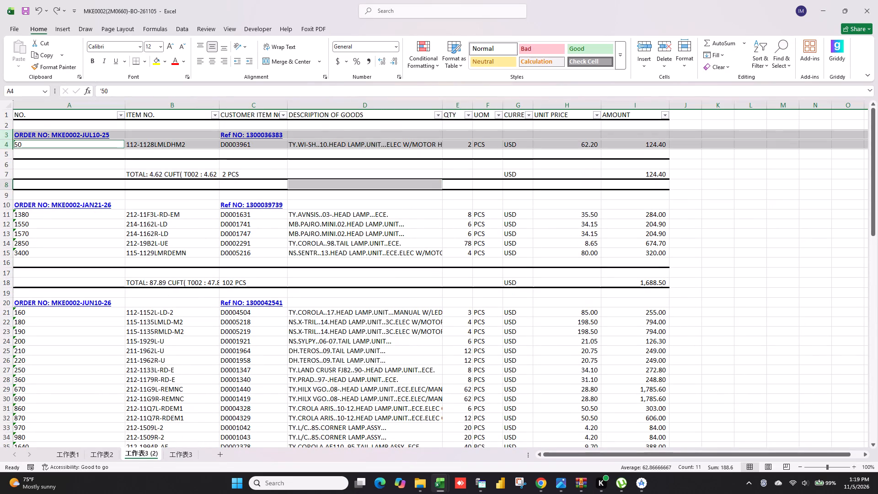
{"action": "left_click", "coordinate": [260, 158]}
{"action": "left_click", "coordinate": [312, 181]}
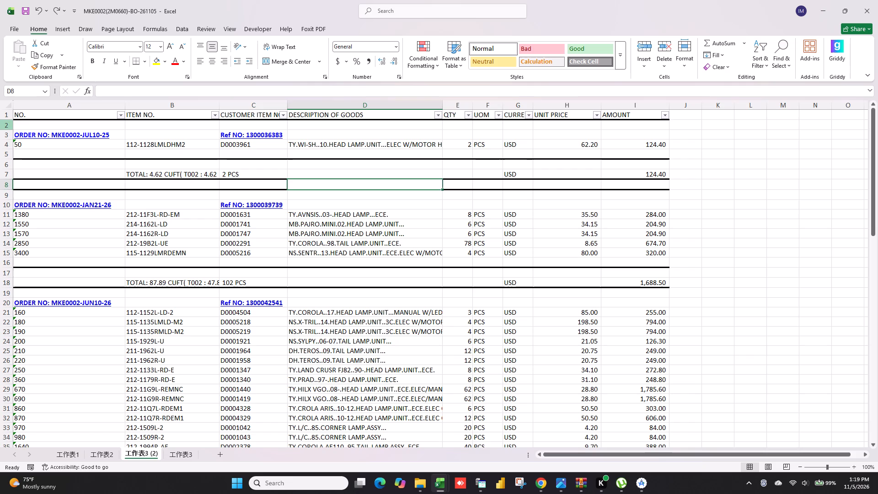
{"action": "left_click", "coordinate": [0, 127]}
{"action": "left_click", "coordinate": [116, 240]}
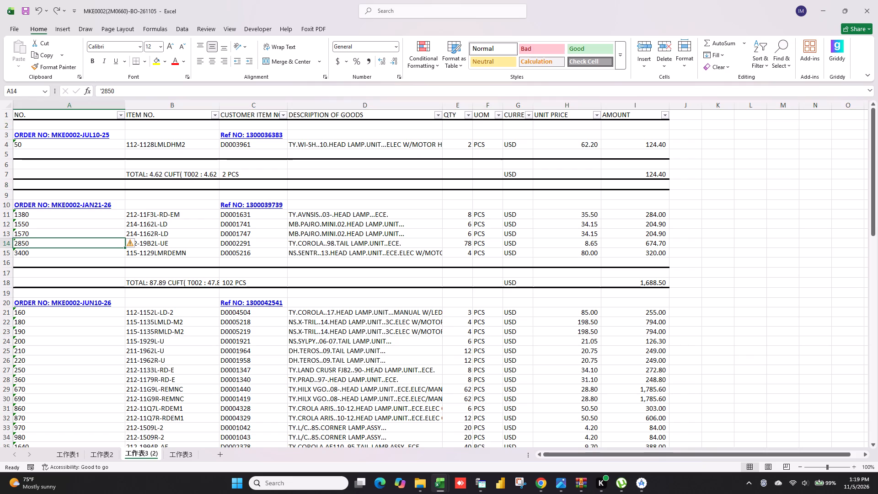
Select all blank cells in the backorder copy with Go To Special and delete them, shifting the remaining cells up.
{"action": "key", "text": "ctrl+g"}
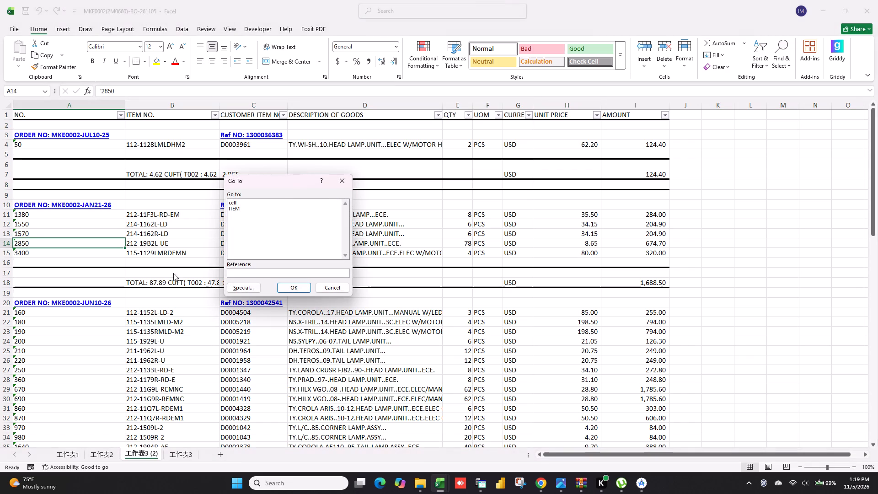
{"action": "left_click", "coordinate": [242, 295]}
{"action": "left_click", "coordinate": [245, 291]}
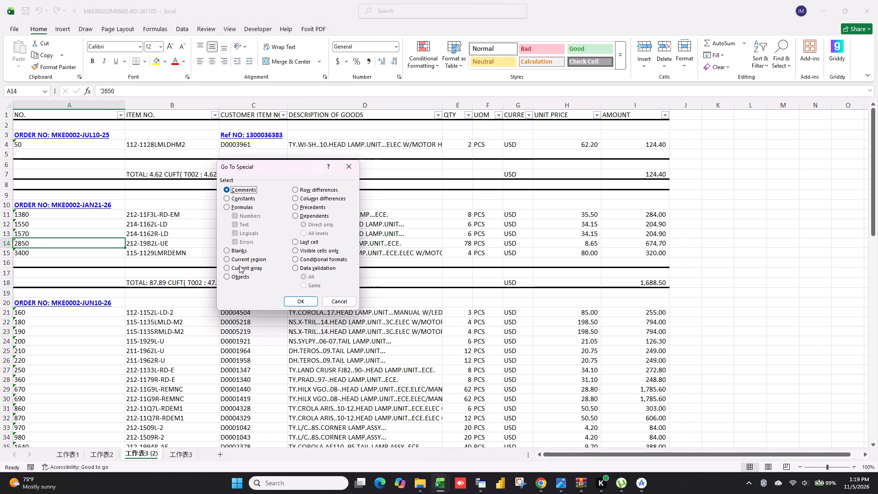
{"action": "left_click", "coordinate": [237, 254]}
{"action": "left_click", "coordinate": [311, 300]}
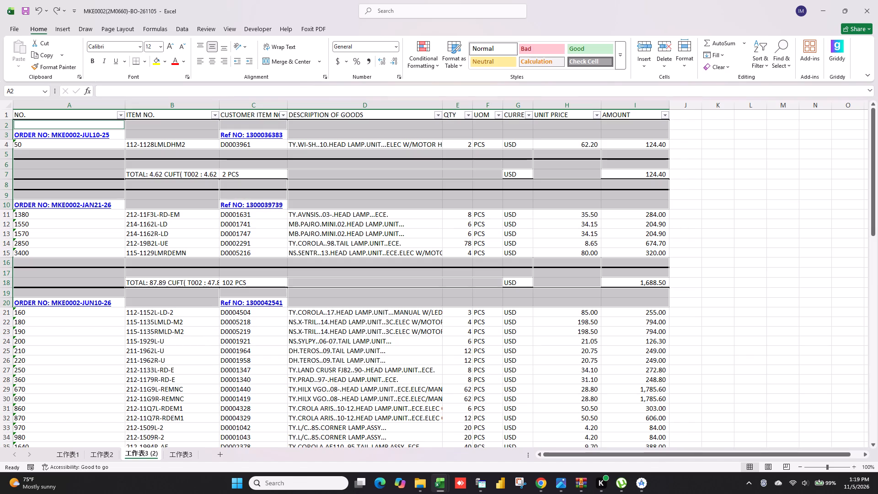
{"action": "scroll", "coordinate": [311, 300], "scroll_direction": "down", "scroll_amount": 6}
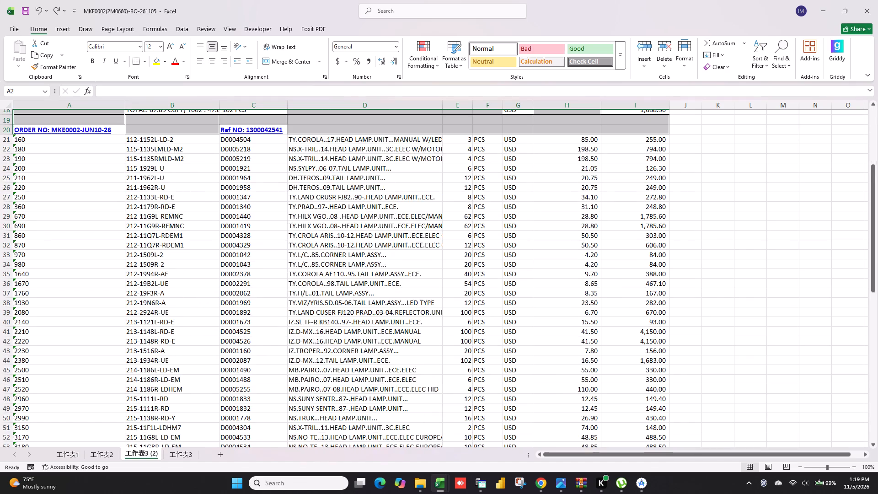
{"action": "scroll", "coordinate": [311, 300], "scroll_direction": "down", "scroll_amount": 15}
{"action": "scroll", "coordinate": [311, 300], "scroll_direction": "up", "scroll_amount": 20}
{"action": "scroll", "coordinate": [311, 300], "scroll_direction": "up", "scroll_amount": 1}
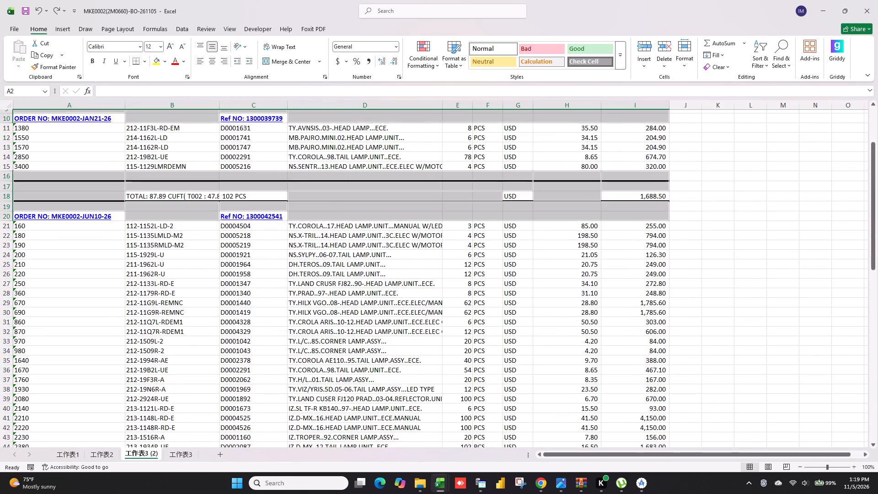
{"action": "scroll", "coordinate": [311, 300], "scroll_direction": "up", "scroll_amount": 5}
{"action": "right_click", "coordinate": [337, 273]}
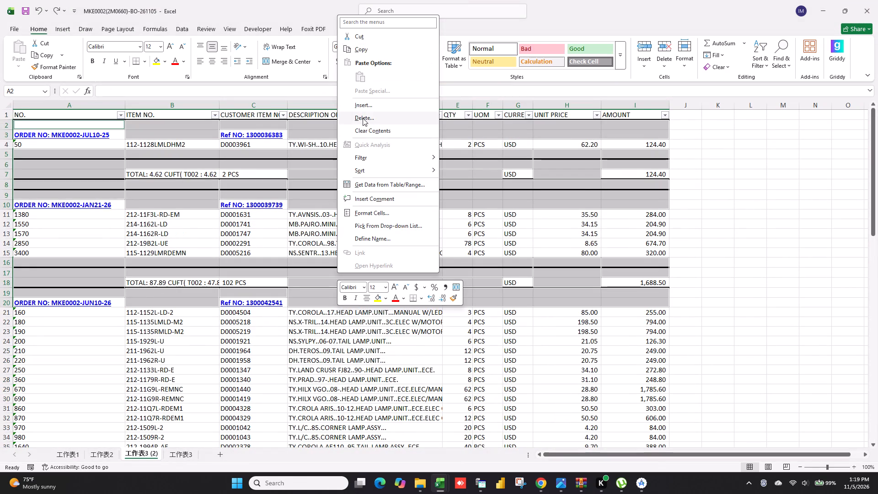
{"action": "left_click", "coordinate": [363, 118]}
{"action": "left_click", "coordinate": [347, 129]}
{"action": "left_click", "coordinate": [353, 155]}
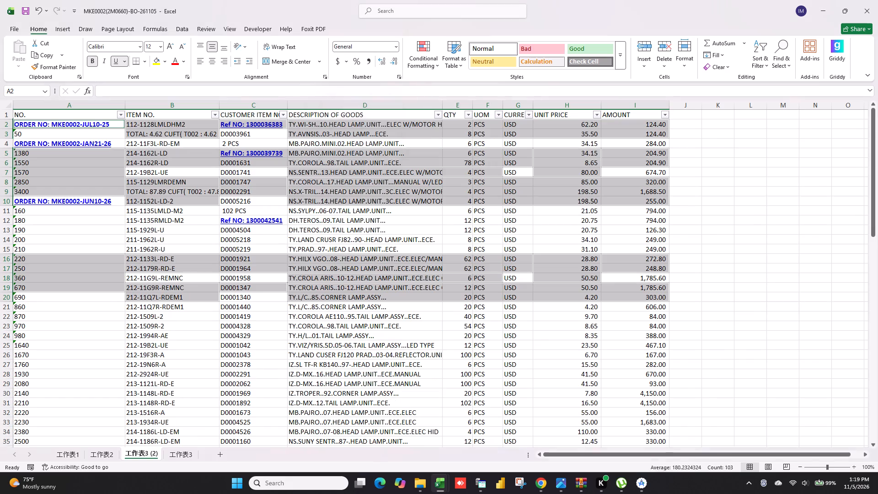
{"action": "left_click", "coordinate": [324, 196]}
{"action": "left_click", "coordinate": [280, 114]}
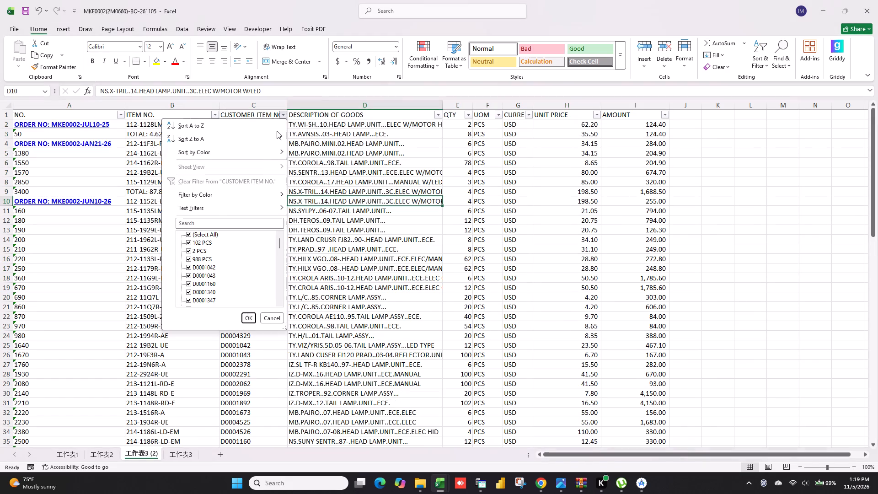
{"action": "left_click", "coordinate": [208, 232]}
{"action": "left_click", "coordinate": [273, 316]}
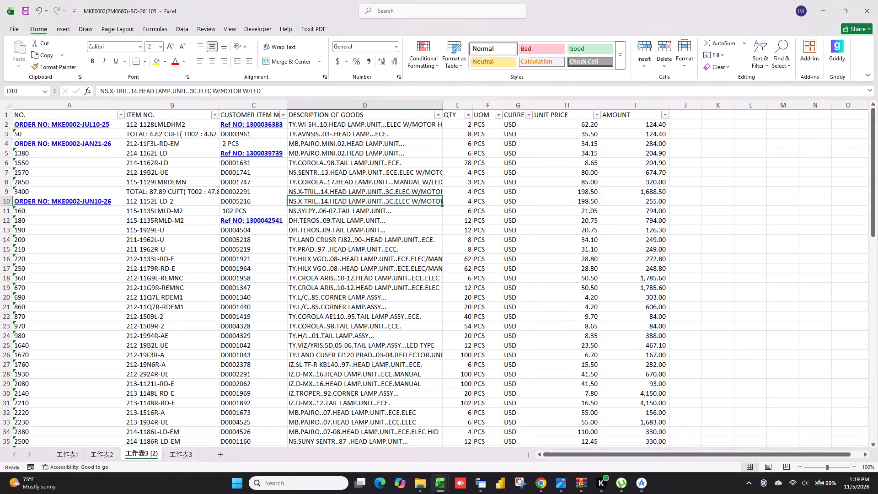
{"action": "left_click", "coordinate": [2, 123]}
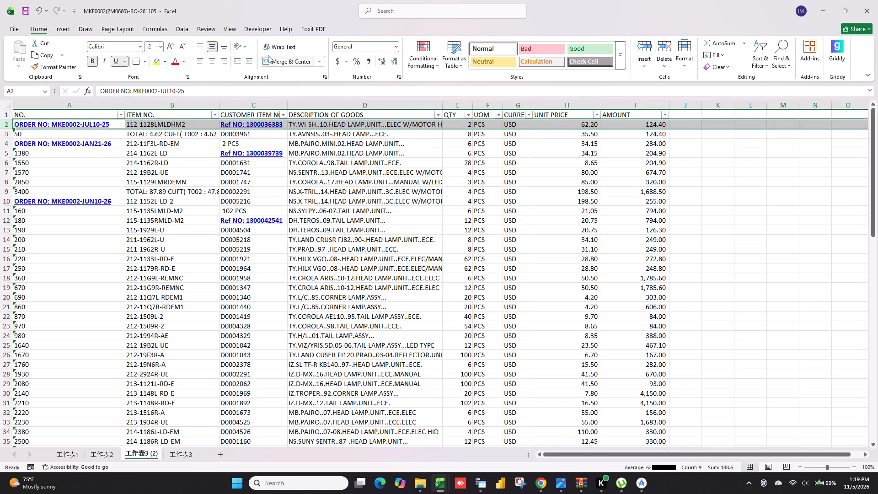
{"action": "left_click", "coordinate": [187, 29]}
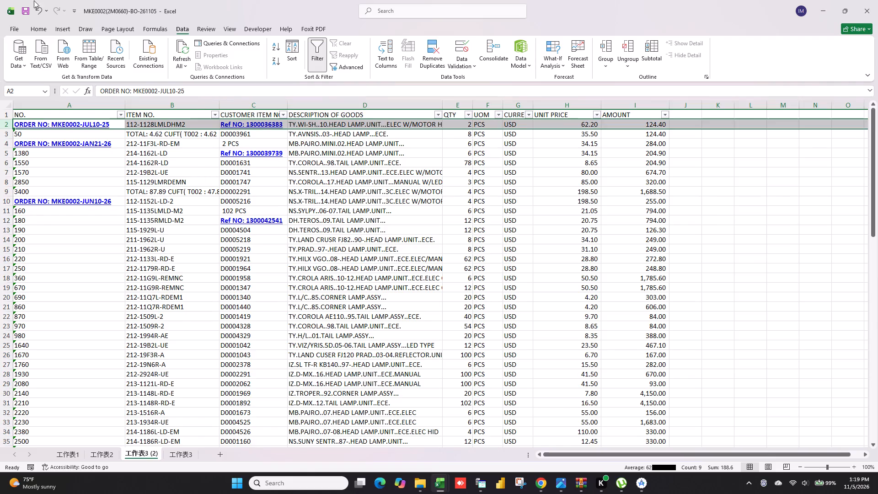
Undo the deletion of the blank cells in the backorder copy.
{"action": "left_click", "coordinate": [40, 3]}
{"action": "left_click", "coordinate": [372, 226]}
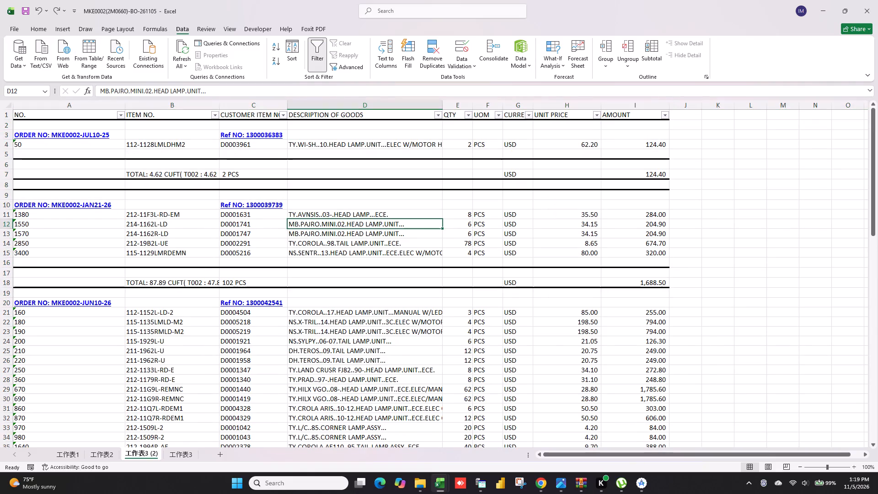
Delete the partly cleaned sheet 工作表3 (2) from the workbook.
{"action": "left_click", "coordinate": [134, 457]}
{"action": "right_click", "coordinate": [134, 457]}
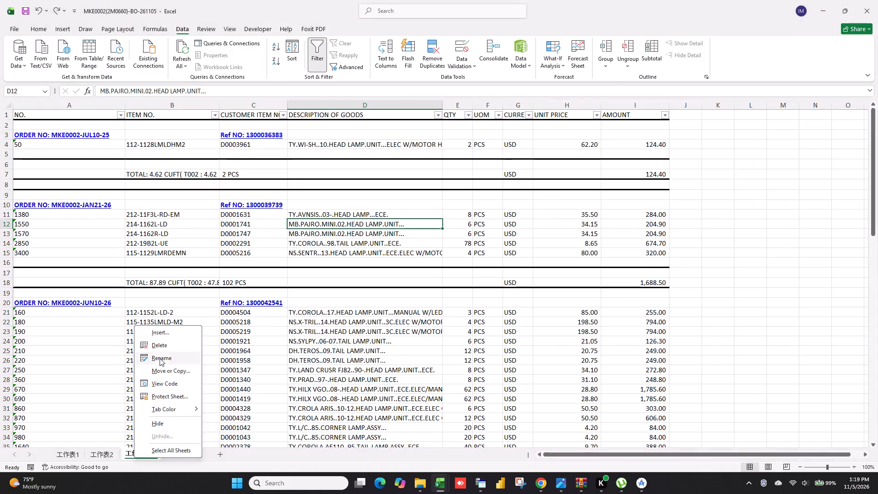
{"action": "left_click", "coordinate": [158, 345]}
{"action": "key", "text": "Return"}
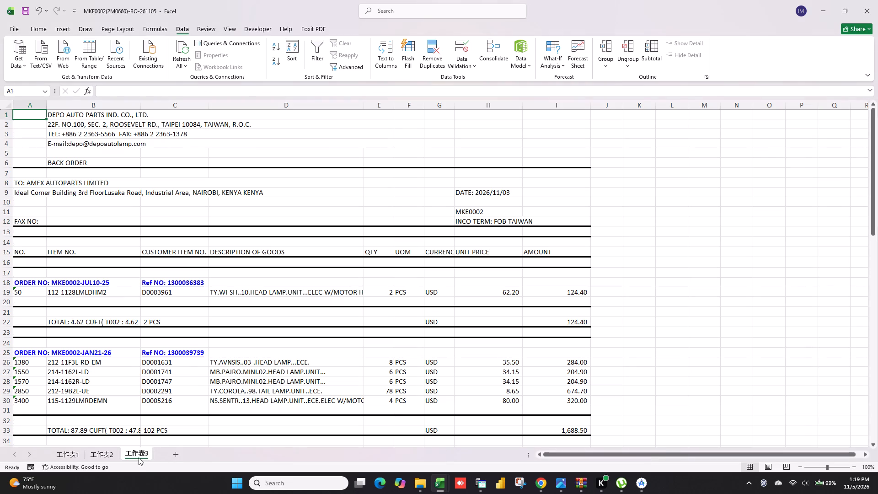
Create a fresh copy of sheet 工作表3, placed before the original 工作表3.
{"action": "right_click", "coordinate": [139, 457]}
{"action": "left_click", "coordinate": [171, 367]}
{"action": "left_click", "coordinate": [120, 371]}
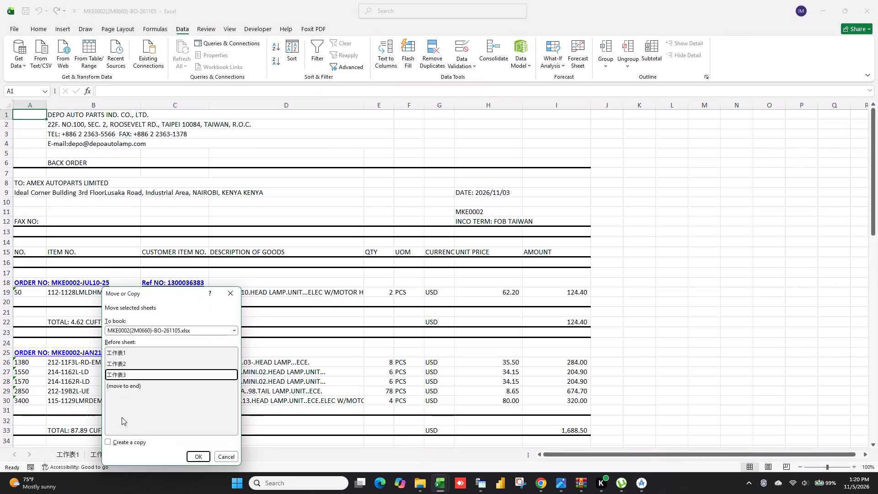
{"action": "left_click", "coordinate": [125, 442]}
{"action": "left_click", "coordinate": [200, 457]}
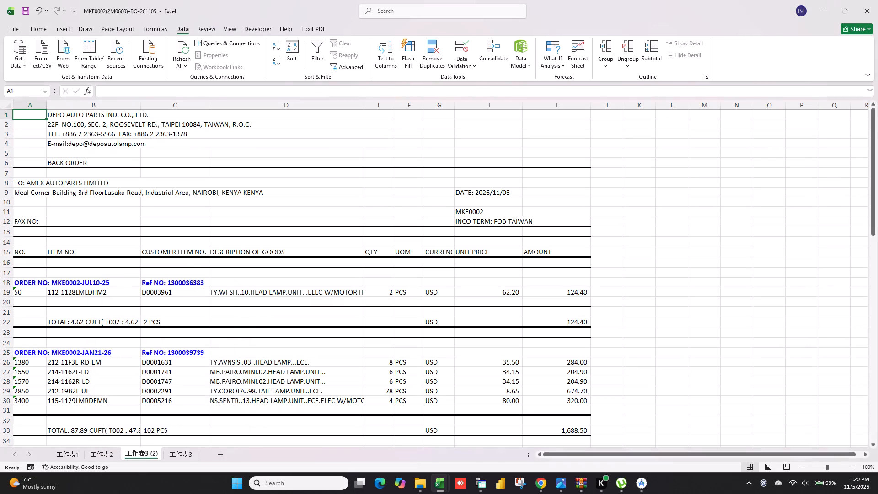
Delete the letterhead, address and blank rows above the column header row in the new copy.
{"action": "left_click_drag", "start_coordinate": [5, 115], "coordinate": [0, 222]}
{"action": "key", "text": "ctrl+minus"}
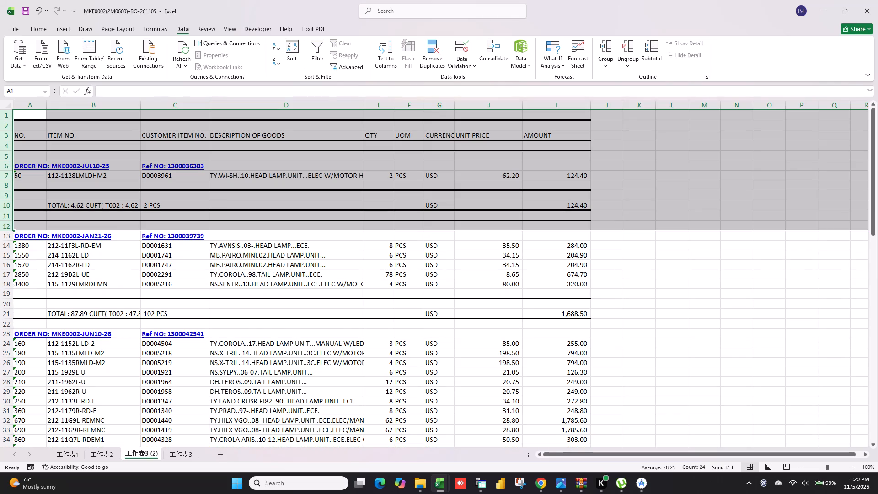
{"action": "left_click", "coordinate": [230, 184]}
{"action": "left_click", "coordinate": [4, 113]}
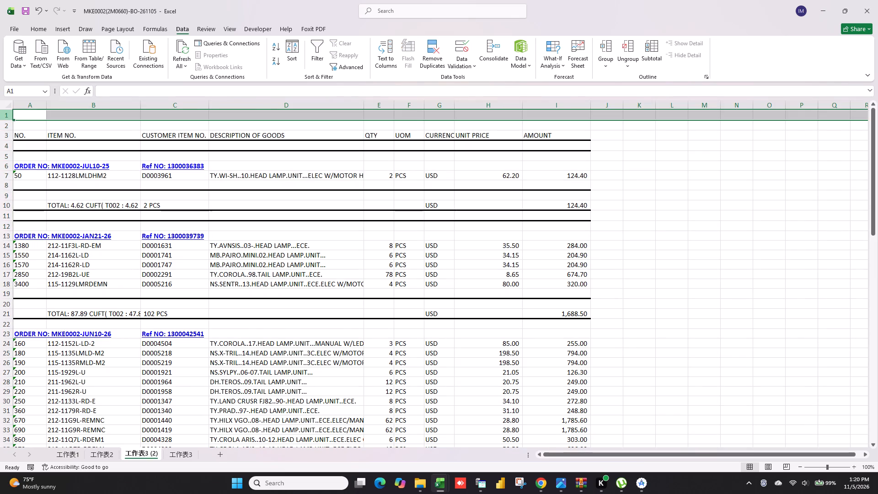
{"action": "key", "text": "ctrl+minus"}
{"action": "key", "text": "ctrl+minus"}
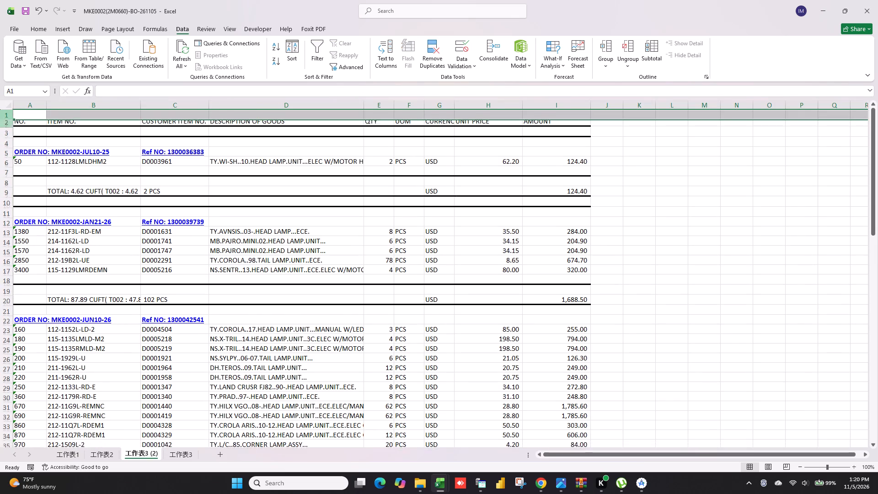
Delete the two blank rows under the column headers and the MKE0002-JUL10-25 order heading row.
{"action": "left_click", "coordinate": [5, 125]}
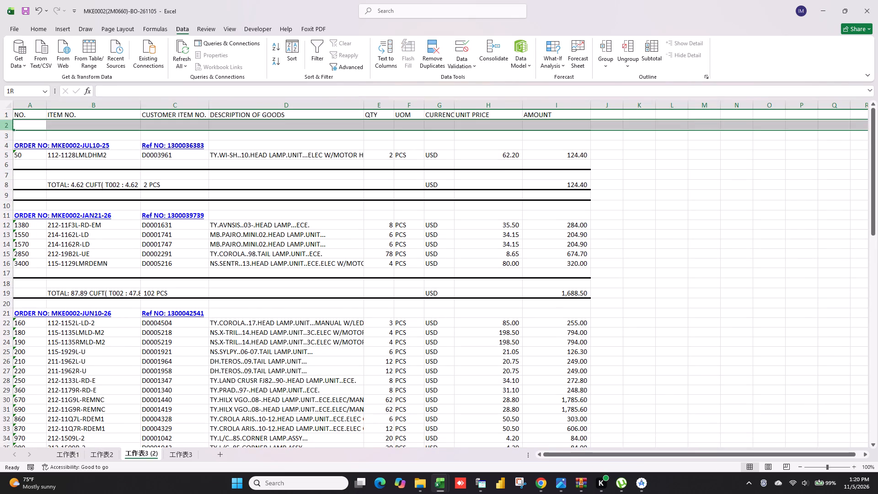
{"action": "key", "text": "ctrl+minus"}
{"action": "key", "text": "ctrl+minus"}
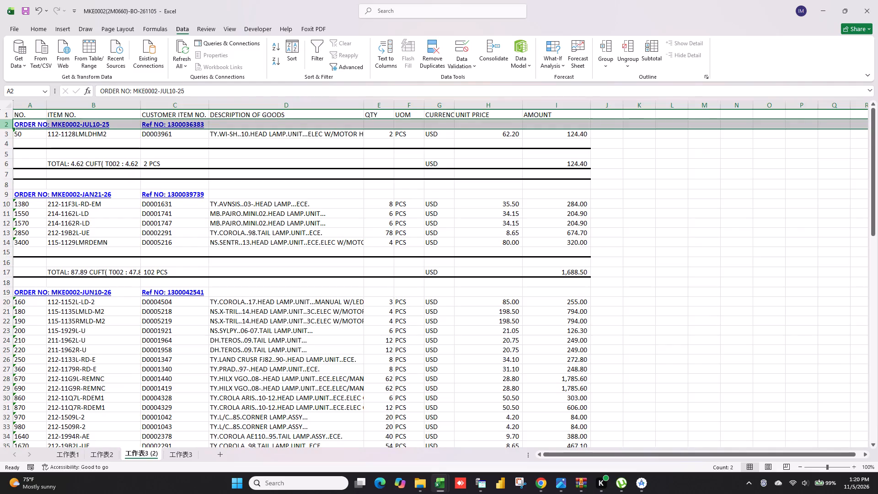
{"action": "key", "text": "ctrl+minus"}
Delete the rows between items 50 and 1380: the blank rows, first total row and MKE0002-JAN21-26 order heading.
{"action": "left_click", "coordinate": [3, 135]}
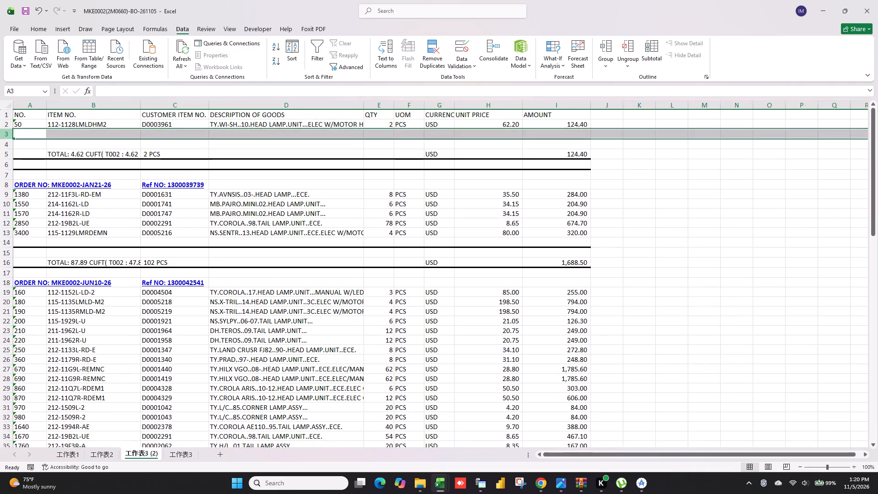
{"action": "key", "text": "ctrl+minus"}
{"action": "key", "text": "ctrl+minus"}
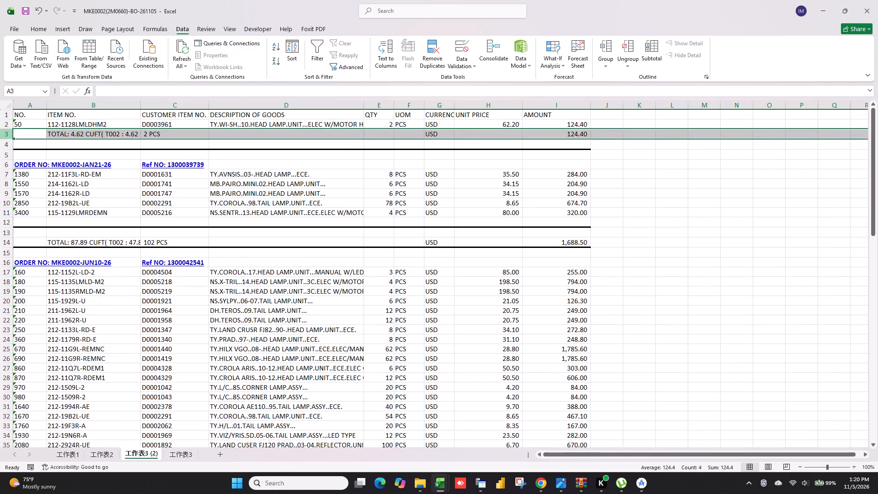
{"action": "key", "text": "ctrl+minus"}
{"action": "key", "text": "ctrl+minus"}
{"action": "key", "text": "ctrl+minus"}
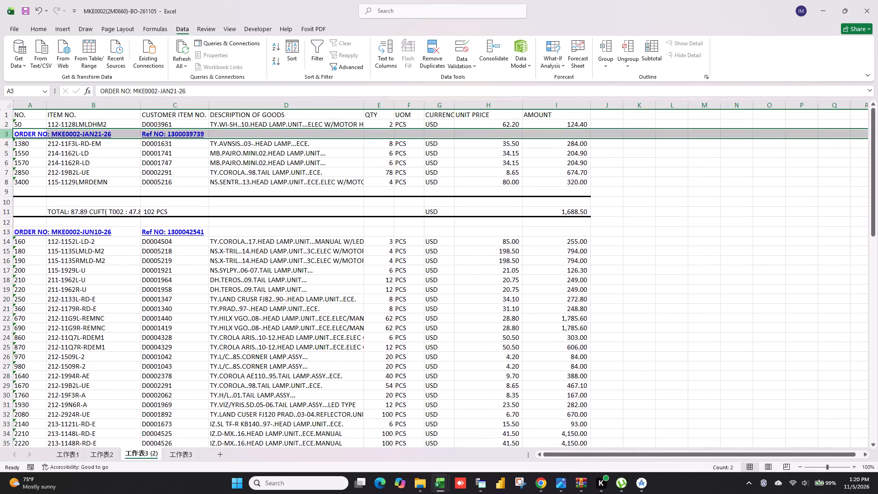
{"action": "key", "text": "ctrl+minus"}
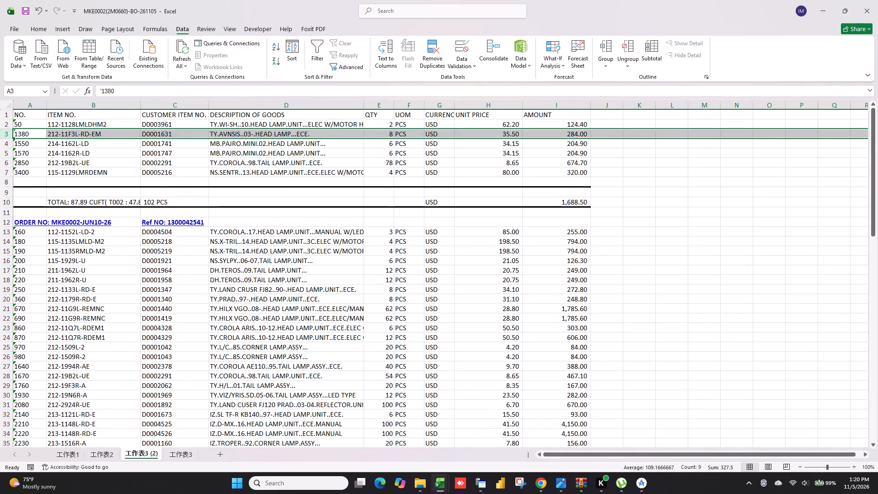
Delete the rows between items 3400 and 160: the blank rows, second total row and MKE0002-JUN10-26 order heading.
{"action": "left_click", "coordinate": [5, 183]}
{"action": "key", "text": "ctrl+minus"}
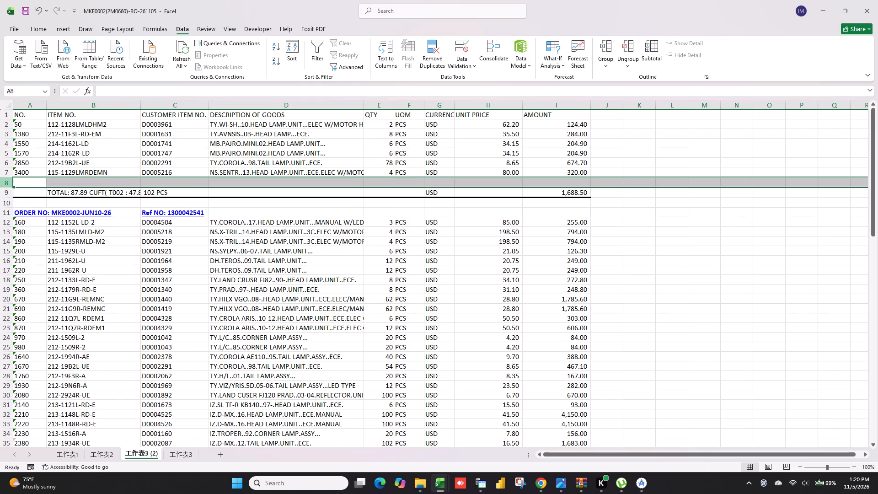
{"action": "key", "text": "ctrl+minus"}
{"action": "key", "text": "ctrl+minus"}
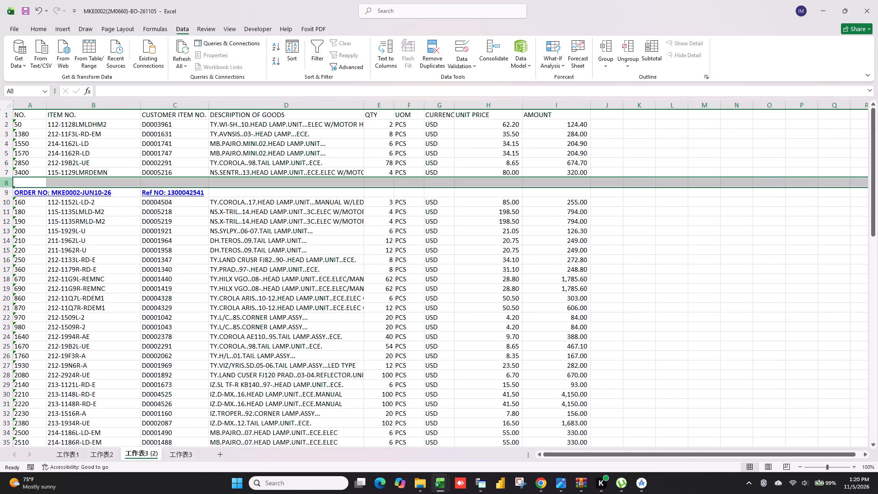
{"action": "key", "text": "ctrl+minus"}
{"action": "key", "text": "ctrl+minus"}
{"action": "scroll", "coordinate": [0, 195], "scroll_direction": "down", "scroll_amount": 5}
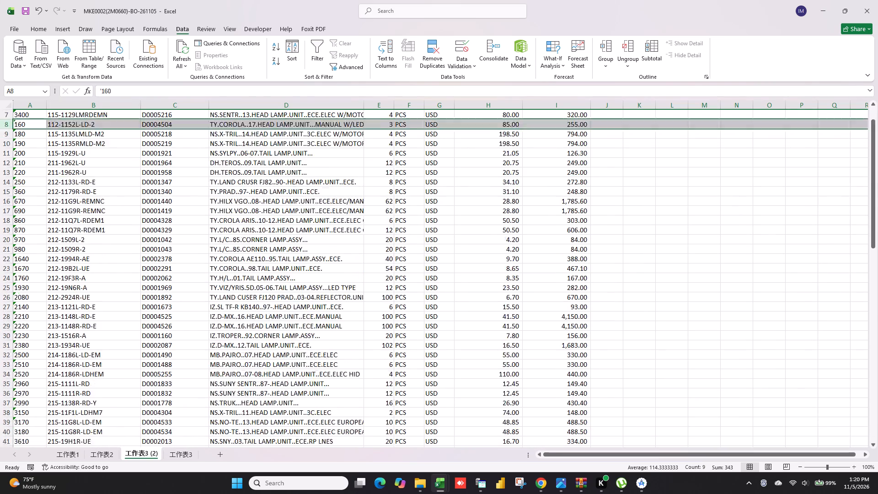
Copy the CUSTOMER ITEM NO., DESCRIPTION OF GOODS and QTY columns, headers through item 4120, into a new sheet starting at A1.
{"action": "scroll", "coordinate": [2, 195], "scroll_direction": "down", "scroll_amount": 2}
{"action": "scroll", "coordinate": [193, 181], "scroll_direction": "up", "scroll_amount": 10}
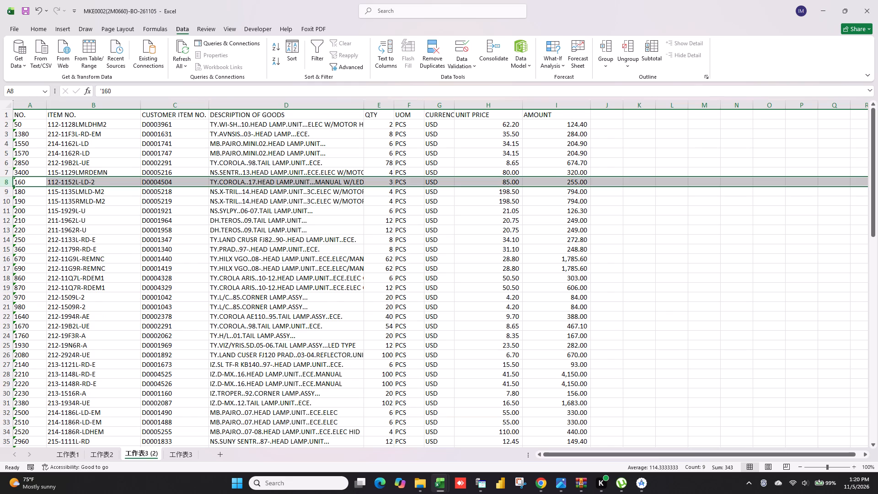
{"action": "left_click_drag", "start_coordinate": [187, 113], "coordinate": [413, 240]}
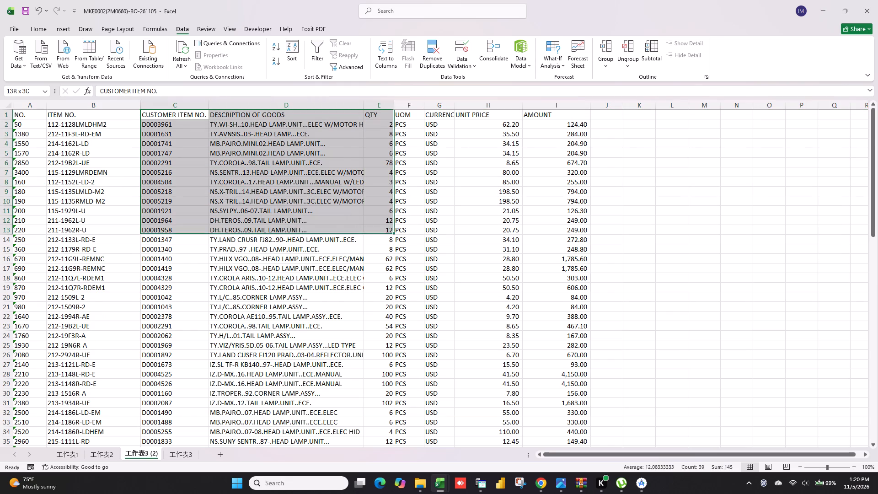
{"action": "left_click_drag", "start_coordinate": [413, 240], "coordinate": [390, 480]}
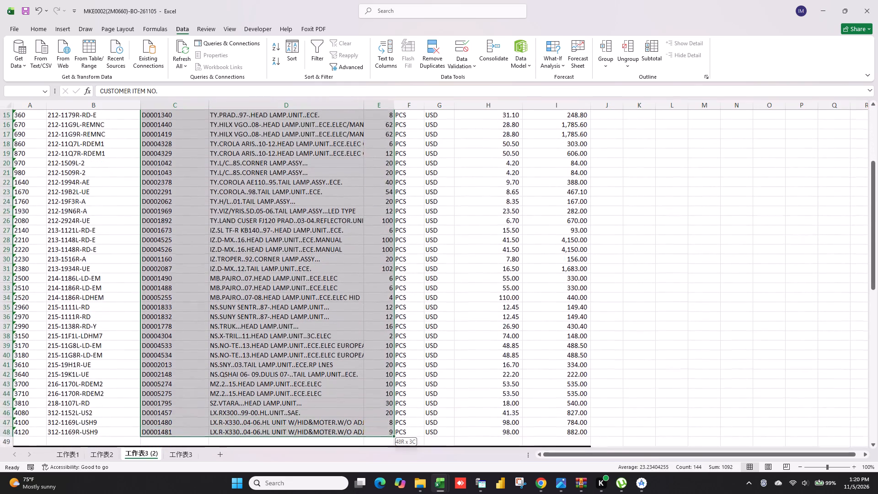
{"action": "left_click_drag", "start_coordinate": [390, 480], "coordinate": [388, 434]}
{"action": "key", "text": "ctrl+c"}
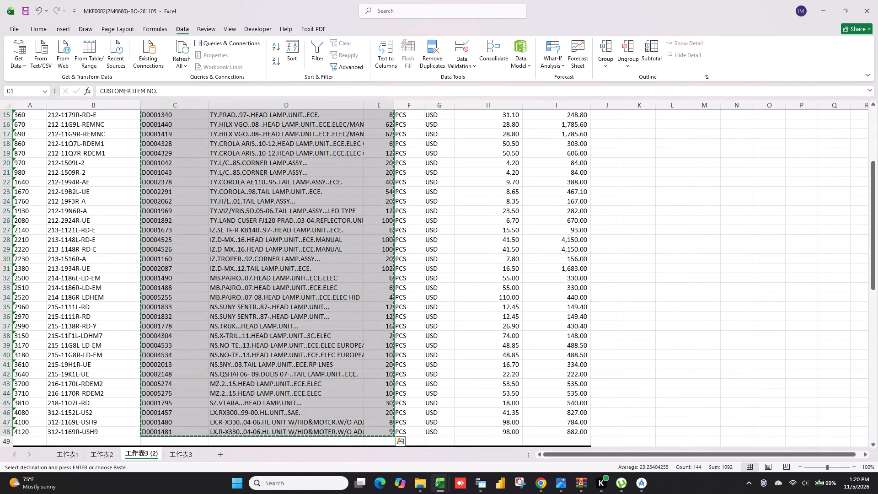
{"action": "scroll", "coordinate": [398, 381], "scroll_direction": "up", "scroll_amount": 8}
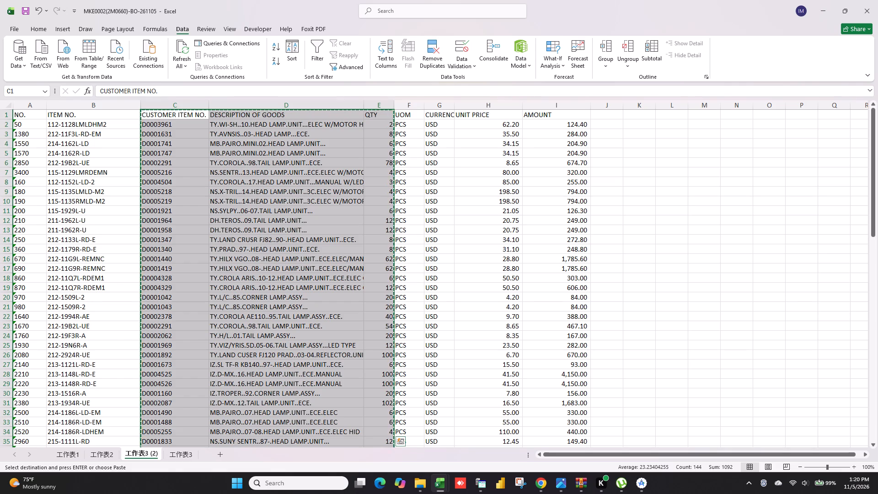
{"action": "left_click", "coordinate": [218, 456]}
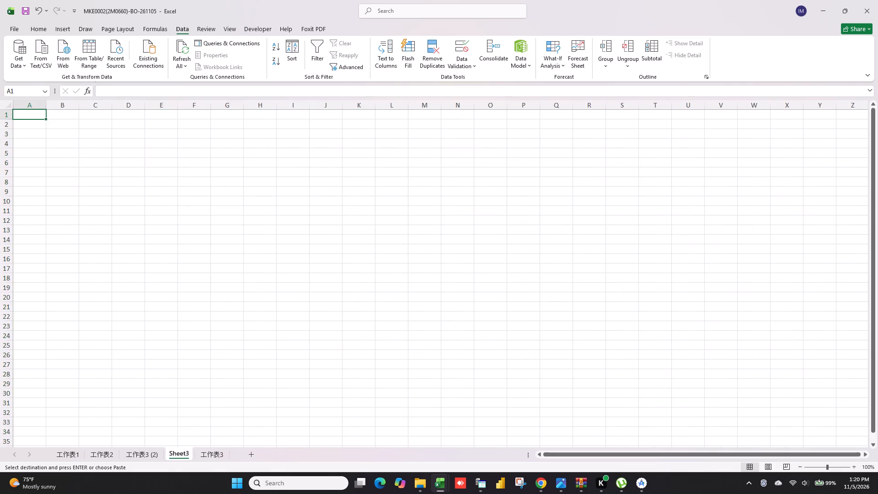
{"action": "right_click", "coordinate": [24, 116]}
{"action": "left_click", "coordinate": [67, 177]}
{"action": "left_click", "coordinate": [269, 203]}
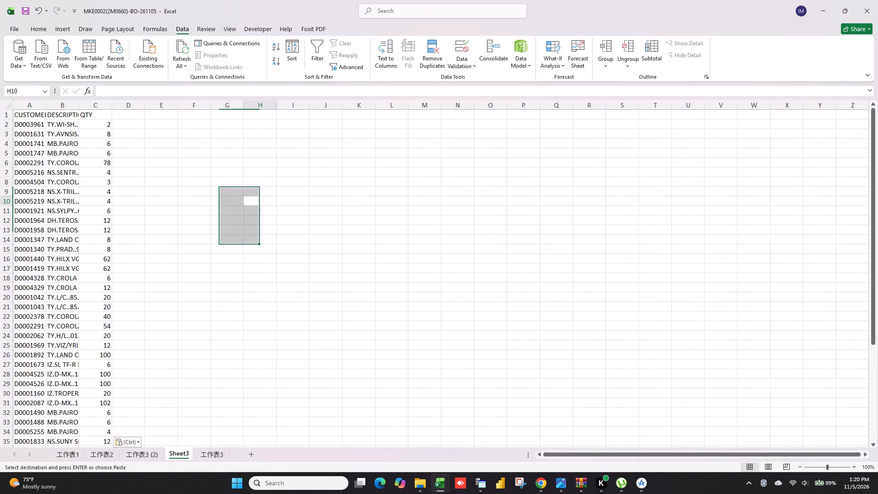
Widen the DESCRIPTION OF GOODS column in the new sheet to fit its text and delete that column.
{"action": "double_click", "coordinate": [77, 107]}
{"action": "left_click", "coordinate": [72, 104]}
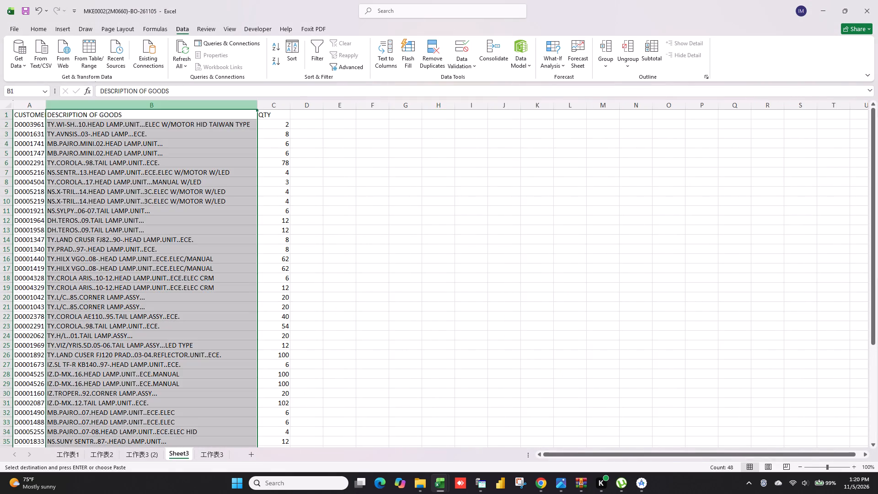
{"action": "key", "text": "ctrl+minus"}
Review the trimmed item and quantity list and show it side by side with Sheet5 of the MKE0002-JUN10-26-4-I workbook.
{"action": "scroll", "coordinate": [85, 291], "scroll_direction": "down", "scroll_amount": 16}
{"action": "scroll", "coordinate": [113, 352], "scroll_direction": "up", "scroll_amount": 7}
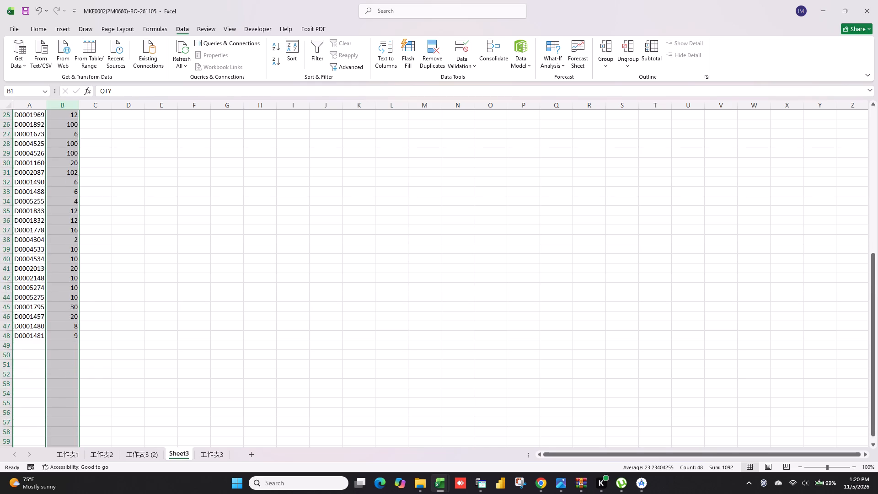
{"action": "scroll", "coordinate": [113, 352], "scroll_direction": "up", "scroll_amount": 11}
{"action": "scroll", "coordinate": [209, 286], "scroll_direction": "down", "scroll_amount": 6}
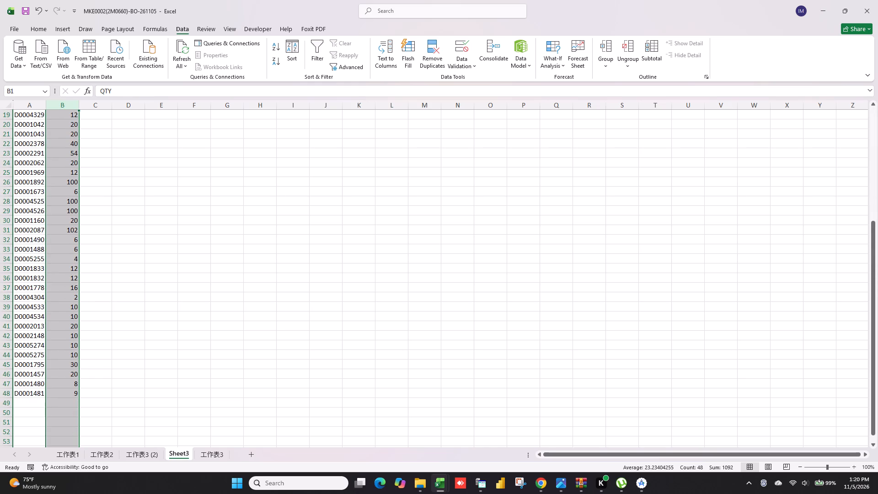
{"action": "scroll", "coordinate": [175, 281], "scroll_direction": "up", "scroll_amount": 19}
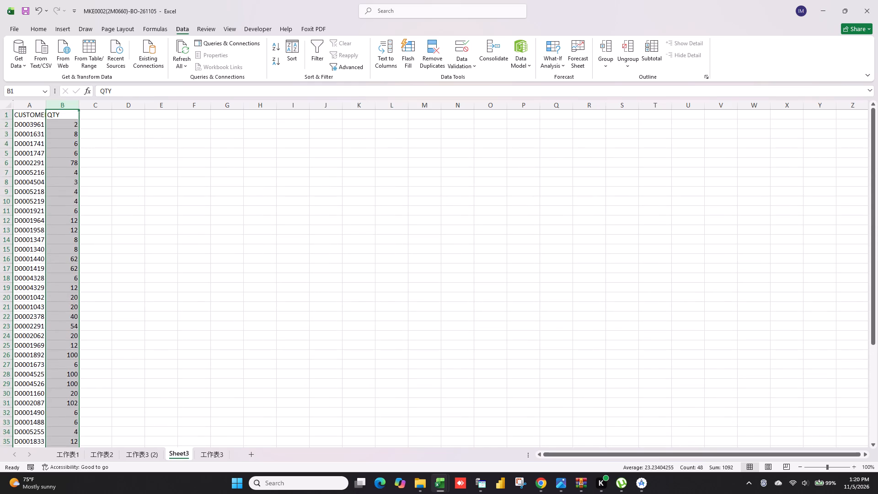
{"action": "left_click", "coordinate": [172, 265]}
{"action": "scroll", "coordinate": [170, 276], "scroll_direction": "down", "scroll_amount": 7}
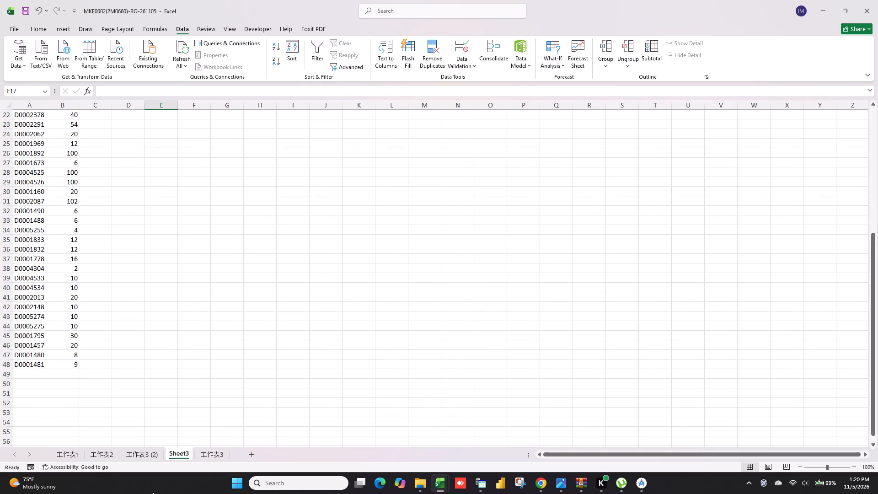
{"action": "key", "text": "super+Left"}
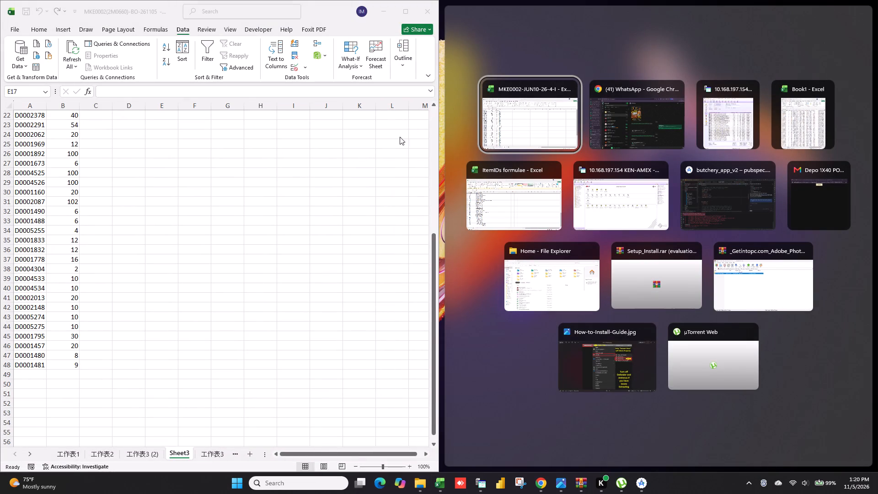
{"action": "left_click", "coordinate": [569, 125]}
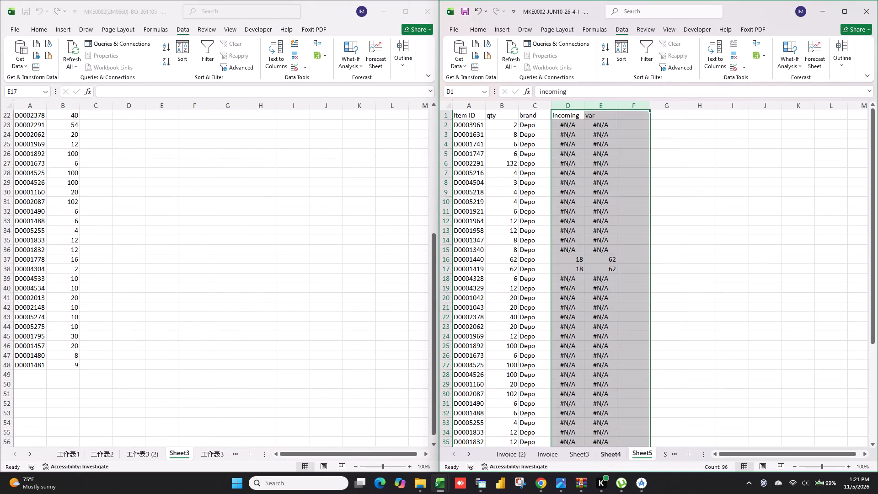
{"action": "left_click", "coordinate": [788, 191]}
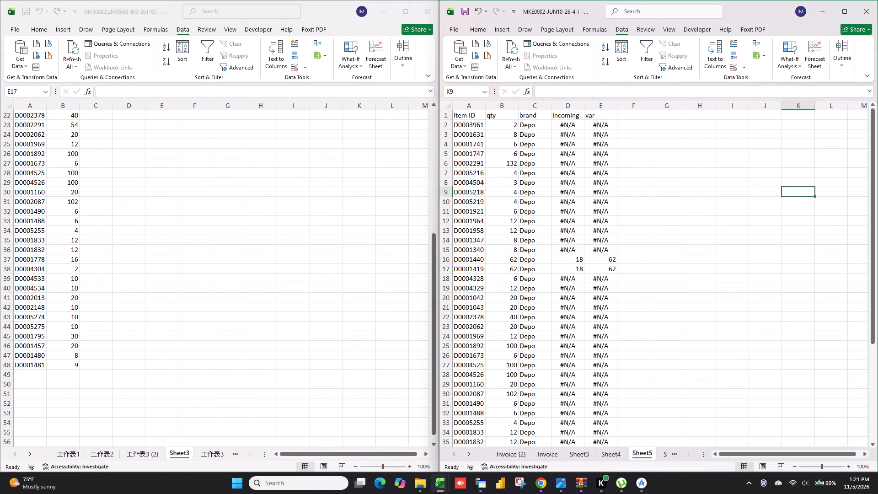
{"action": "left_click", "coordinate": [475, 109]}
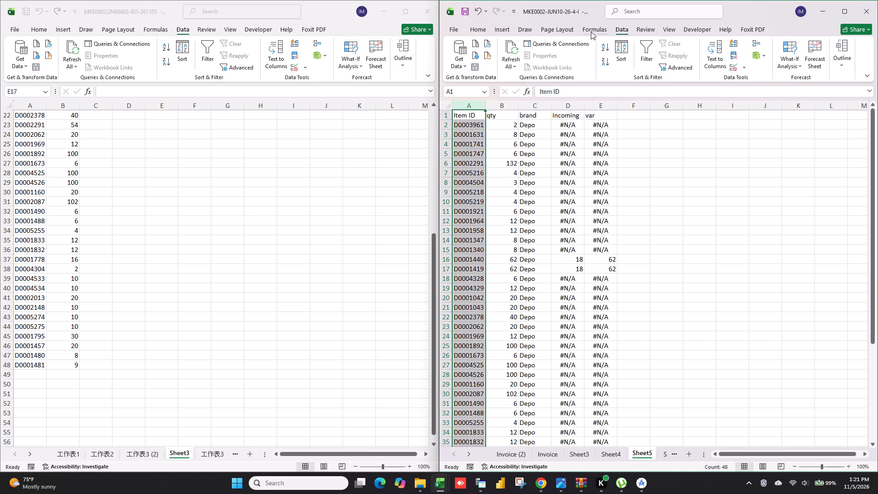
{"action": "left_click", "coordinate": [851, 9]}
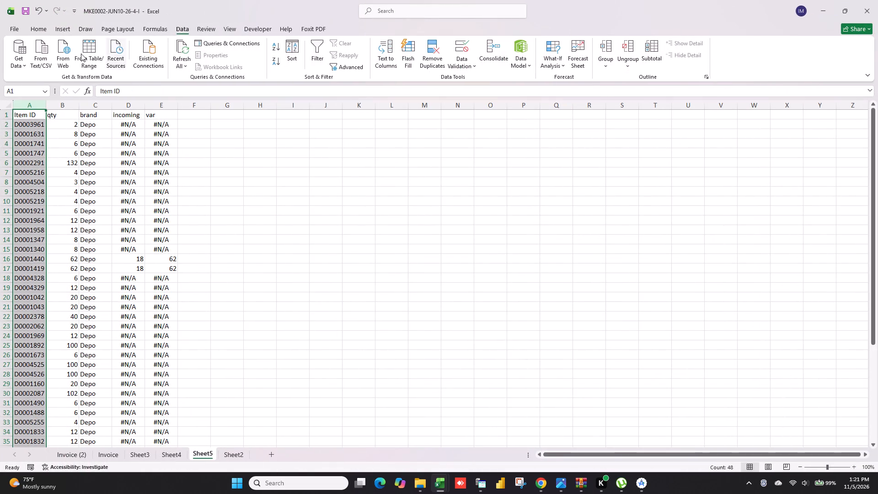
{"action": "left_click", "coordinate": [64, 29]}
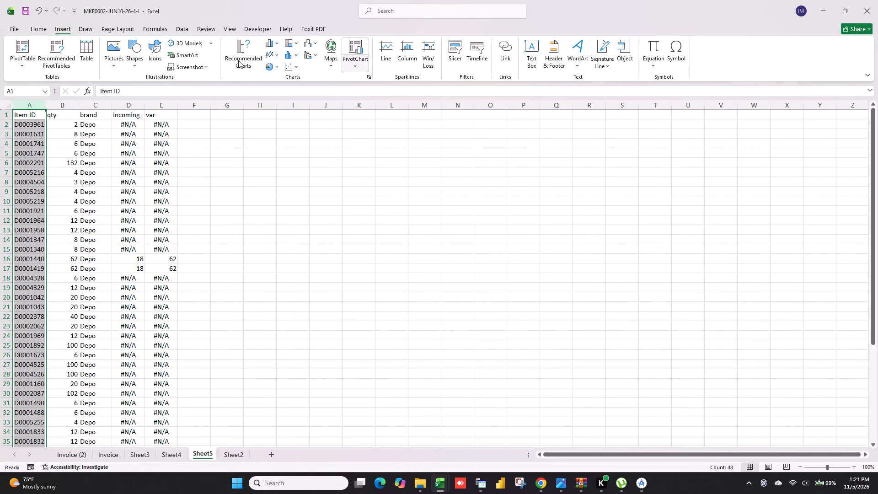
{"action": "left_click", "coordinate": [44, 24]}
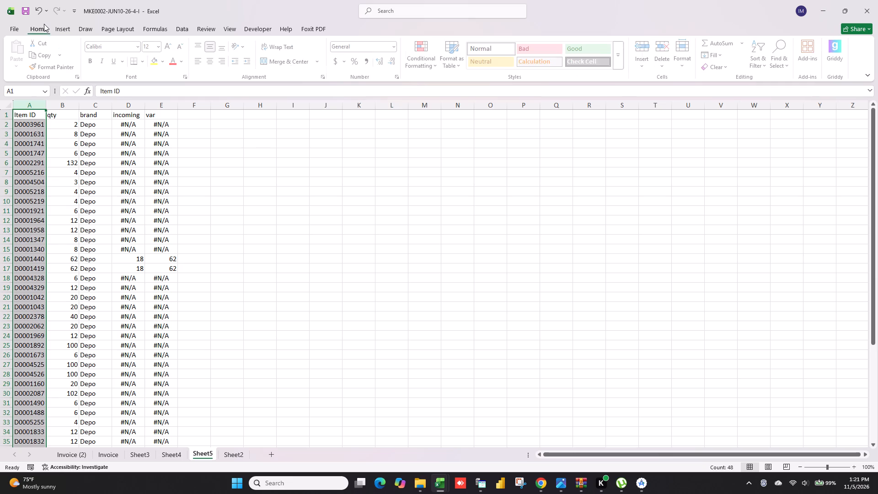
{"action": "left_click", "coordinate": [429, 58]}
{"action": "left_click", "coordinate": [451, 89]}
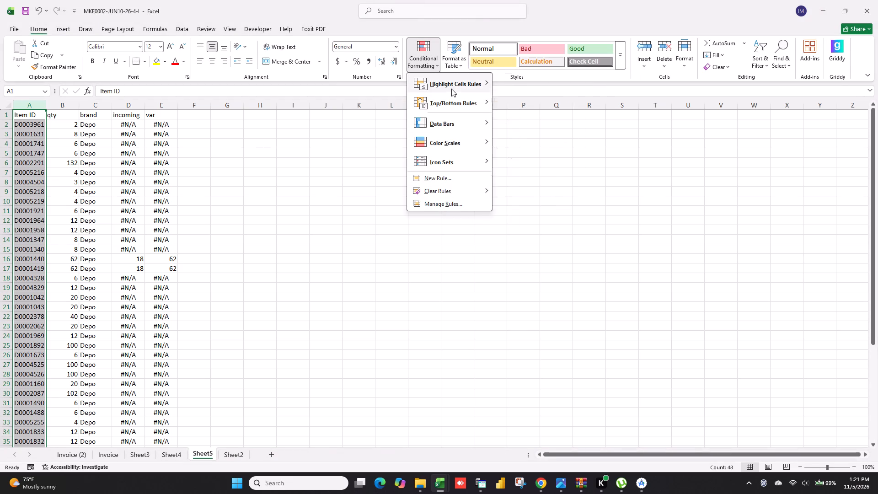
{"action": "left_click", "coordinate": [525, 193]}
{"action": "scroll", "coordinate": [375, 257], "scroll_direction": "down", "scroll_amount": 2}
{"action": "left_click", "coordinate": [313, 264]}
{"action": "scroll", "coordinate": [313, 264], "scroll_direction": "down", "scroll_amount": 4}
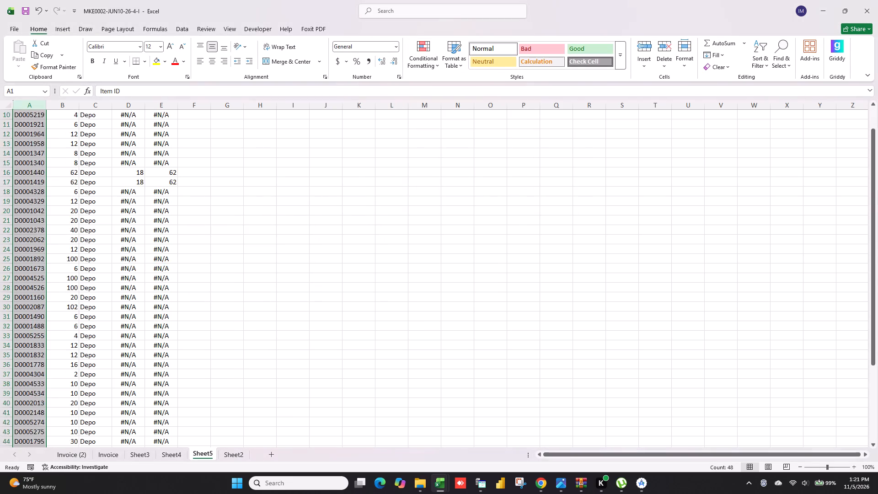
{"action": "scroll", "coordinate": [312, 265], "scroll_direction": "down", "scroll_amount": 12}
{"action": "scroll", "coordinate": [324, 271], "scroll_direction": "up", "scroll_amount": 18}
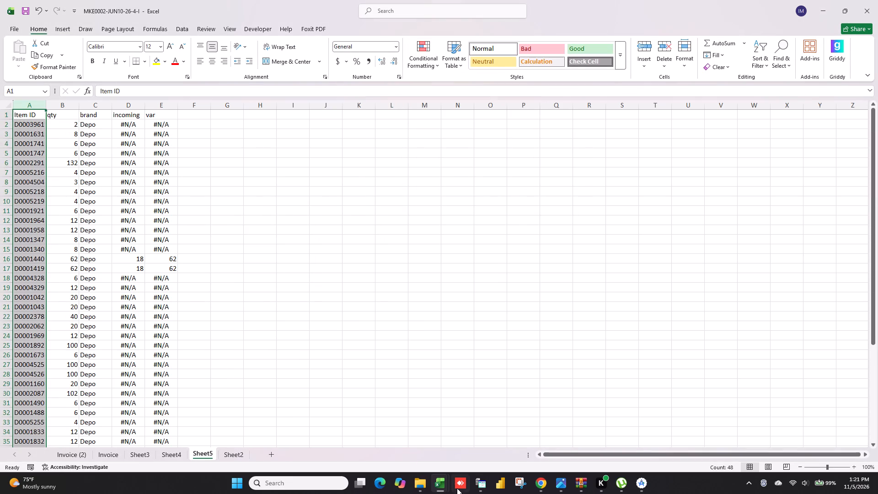
Switch to the K8 system and exit purchase order 13658 without saving it.
{"action": "left_click", "coordinate": [477, 485]}
{"action": "left_click", "coordinate": [539, 441]}
{"action": "key", "text": "Escape"}
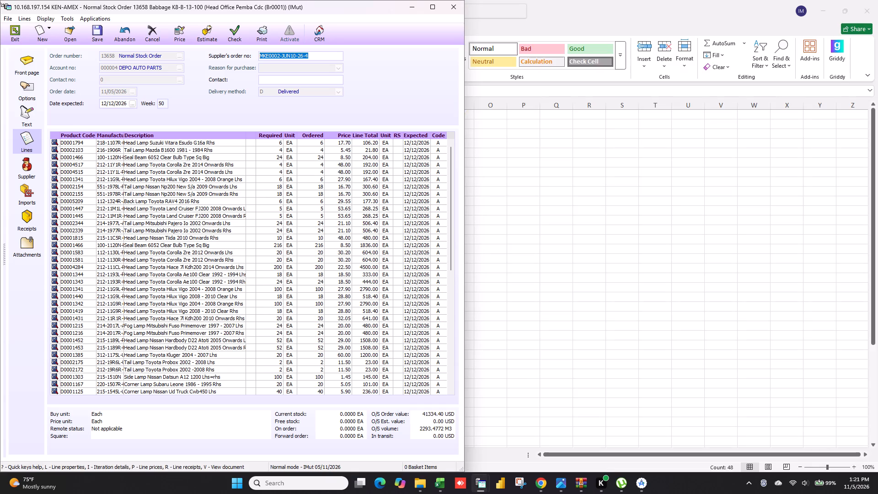
{"action": "left_click", "coordinate": [13, 28]}
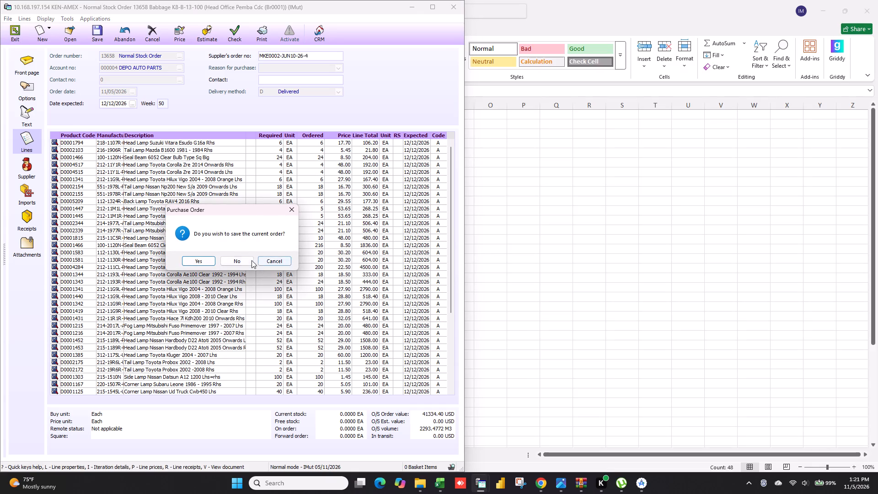
{"action": "left_click", "coordinate": [250, 260]}
Return to Sheet5 of the MKE0002-JUN10-26-4-I workbook and select all qty values from D0003961 to D0004953 to check their sum.
{"action": "left_click", "coordinate": [614, 238]}
{"action": "scroll", "coordinate": [232, 238], "scroll_direction": "down", "scroll_amount": 1}
{"action": "scroll", "coordinate": [232, 238], "scroll_direction": "up", "scroll_amount": 3}
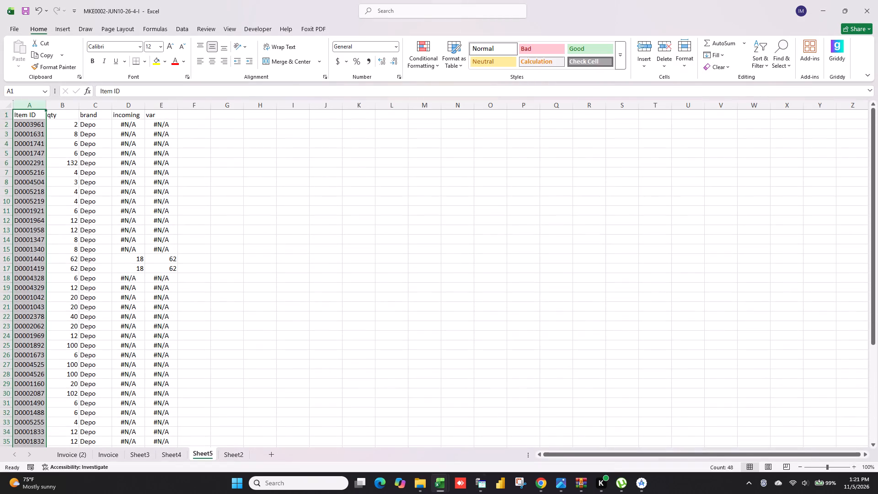
{"action": "left_click_drag", "start_coordinate": [70, 129], "coordinate": [66, 291]}
{"action": "left_click", "coordinate": [481, 199]}
{"action": "left_click_drag", "start_coordinate": [70, 128], "coordinate": [73, 477]}
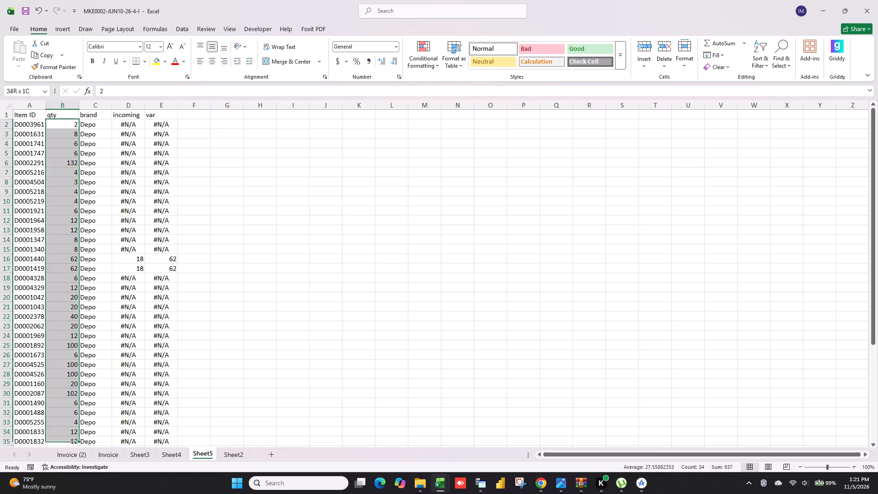
{"action": "left_click_drag", "start_coordinate": [73, 477], "coordinate": [72, 432]}
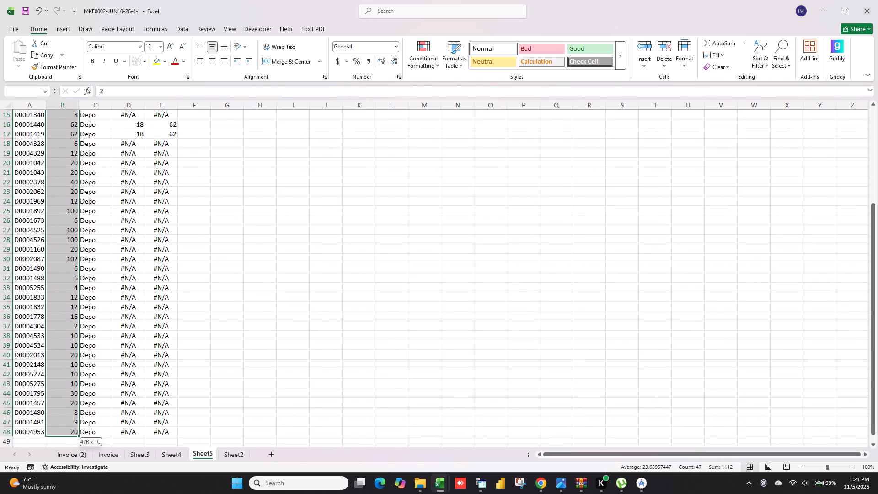
{"action": "left_click_drag", "start_coordinate": [72, 432], "coordinate": [73, 431]}
Place the MKE0002-JUN10-26-4-I workbook on half the screen and bring up Sheet3 of the backorder workbook beside it for comparison.
{"action": "key", "text": "alt+Tab"}
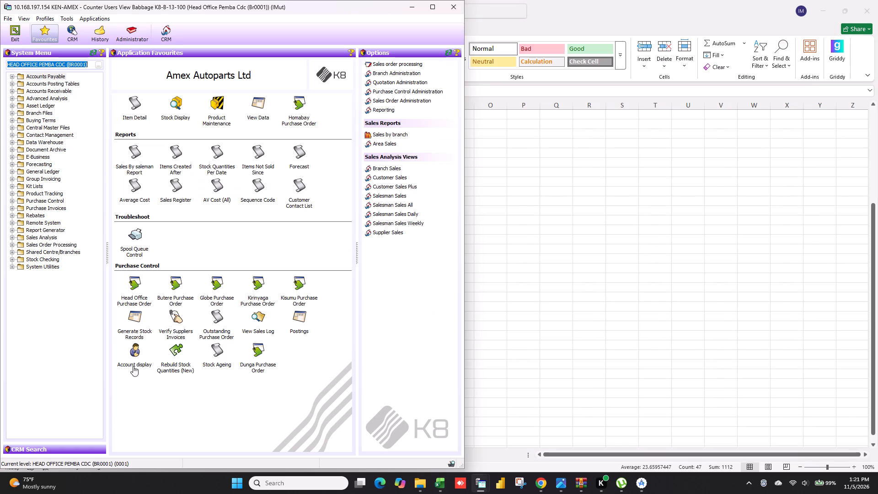
{"action": "left_click", "coordinate": [761, 215]}
{"action": "key", "text": "super+Right"}
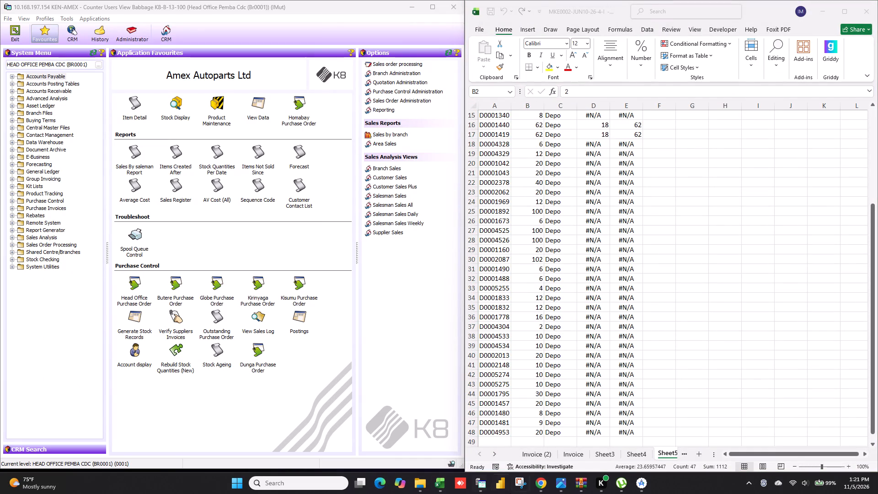
{"action": "left_click", "coordinate": [431, 489]}
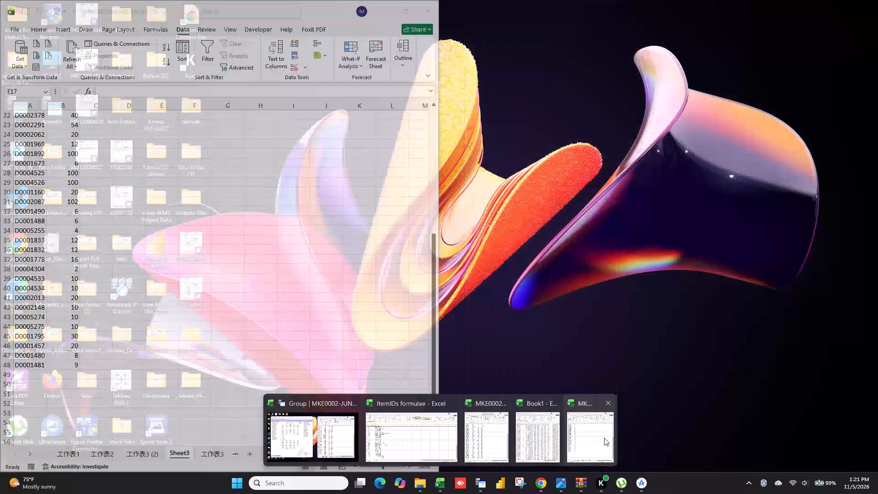
Bring up Sheet3 of the backorder workbook and select the QTY column down to D0001481 to check its sum.
{"action": "left_click", "coordinate": [604, 438]}
{"action": "left_click", "coordinate": [76, 362]}
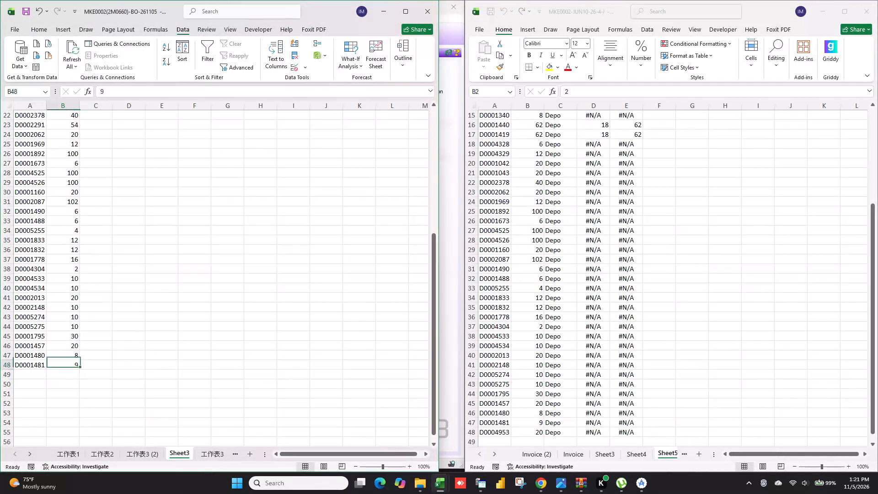
{"action": "key", "text": "ctrl+shift+Up"}
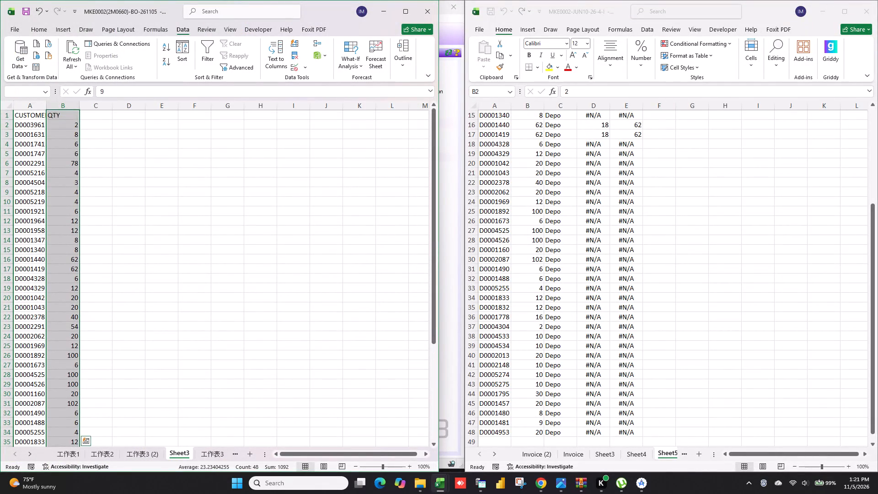
{"action": "scroll", "coordinate": [162, 215], "scroll_direction": "down", "scroll_amount": 7}
{"action": "left_click_drag", "start_coordinate": [195, 267], "coordinate": [202, 271]}
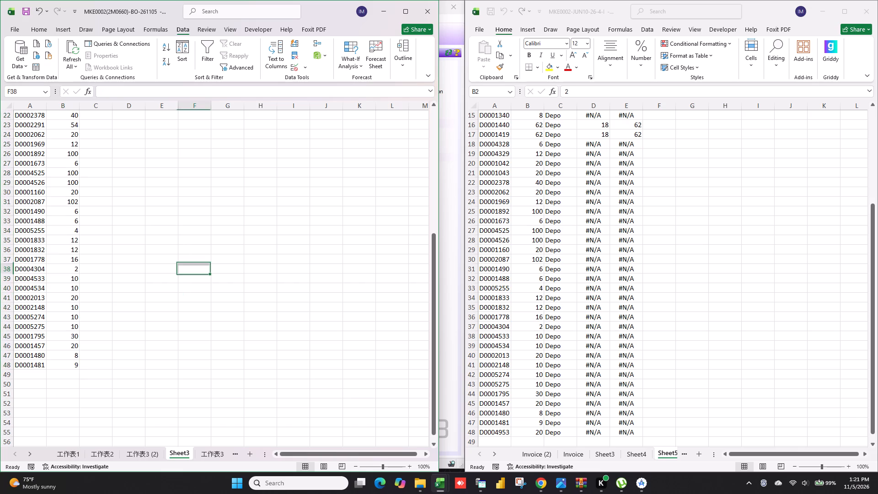
{"action": "scroll", "coordinate": [180, 271], "scroll_direction": "up", "scroll_amount": 14}
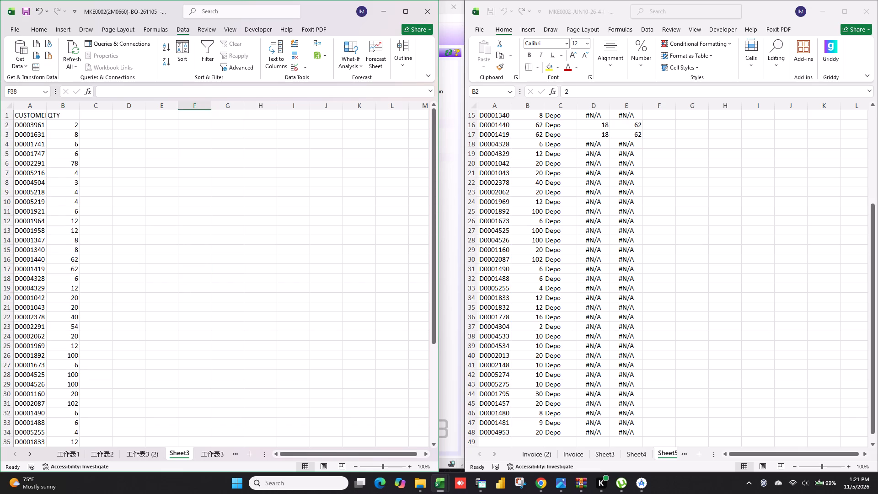
Fit column A to its contents on the backorder workbook's Sheet3 and copy the item and quantity rows from D0003961 to D0001481.
{"action": "left_click", "coordinate": [47, 102]}
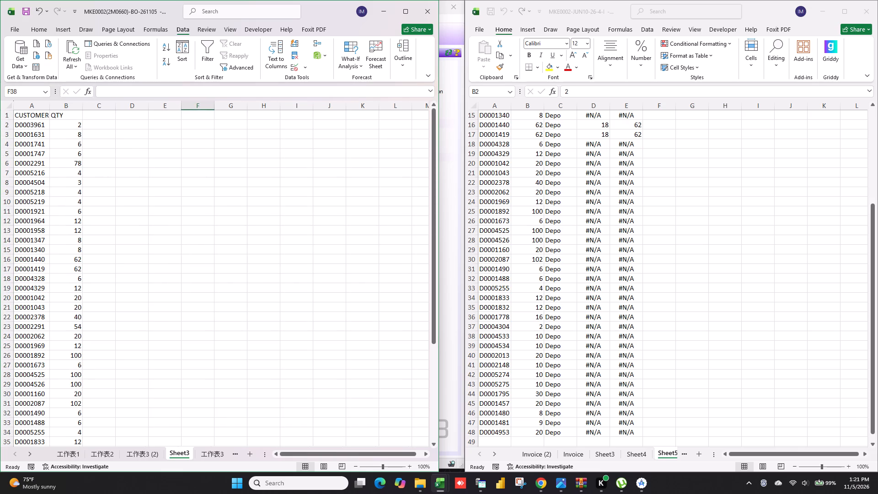
{"action": "left_click_drag", "start_coordinate": [28, 123], "coordinate": [80, 493]}
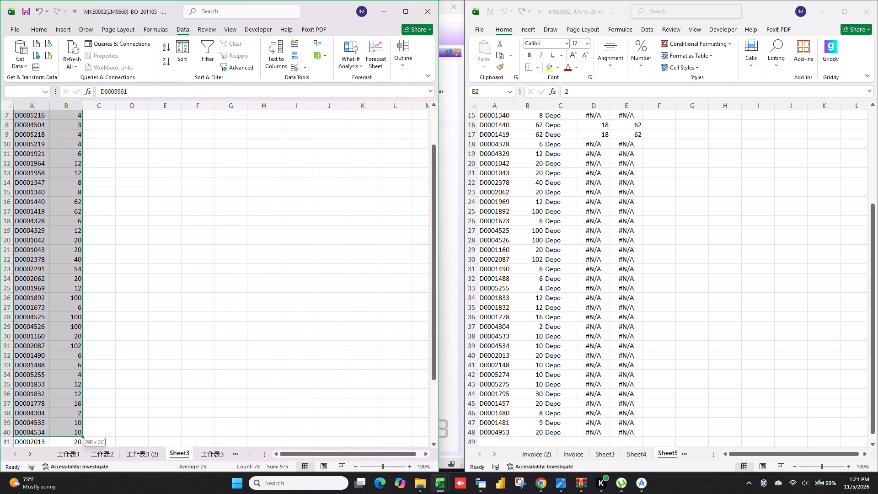
{"action": "left_click_drag", "start_coordinate": [80, 493], "coordinate": [78, 493]}
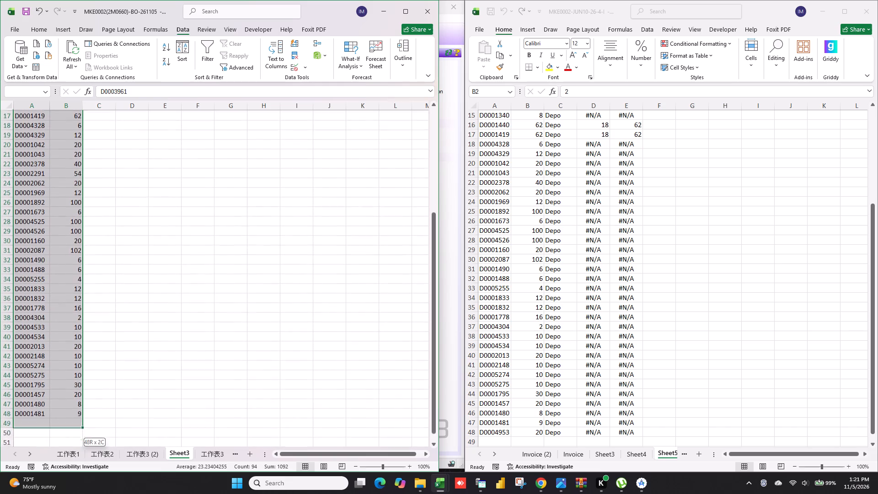
{"action": "left_click_drag", "start_coordinate": [78, 493], "coordinate": [80, 382]}
{"action": "key", "text": "ctrl+c"}
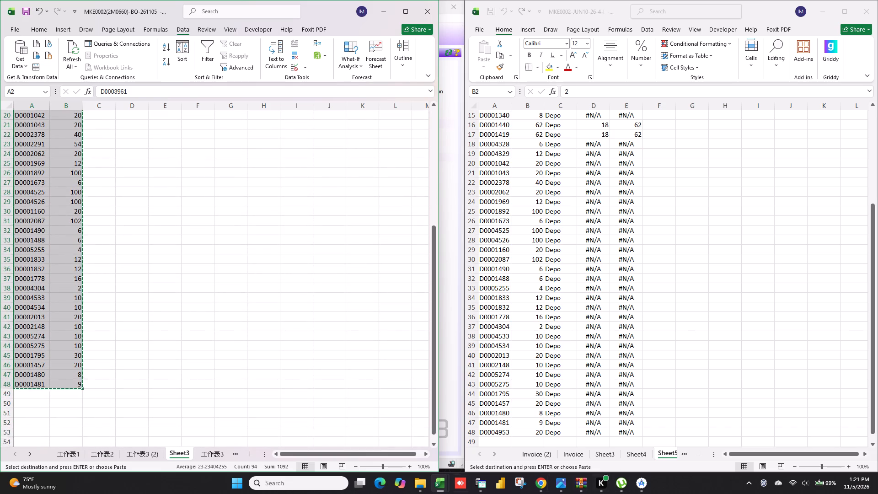
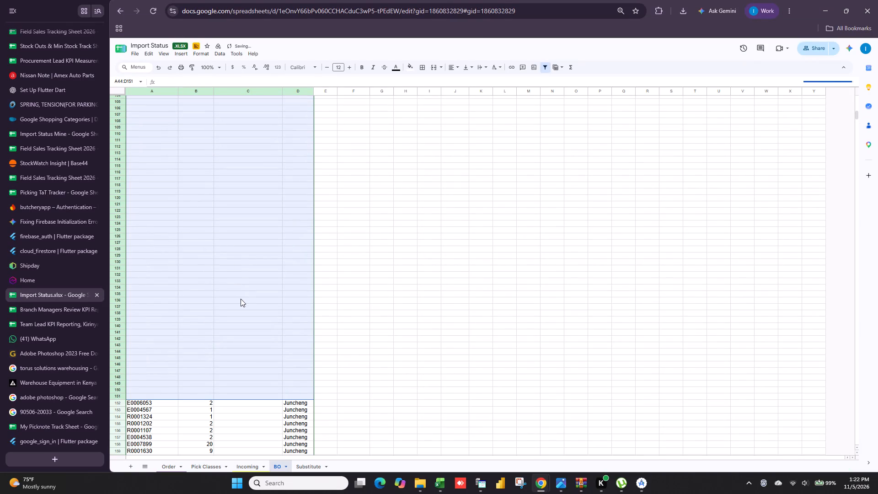
Deselect the empty range in the BO sheet of Import Status and switch to Sheet3 of the MKE0002(2M0660)-BO workbook.
{"action": "left_click", "coordinate": [696, 288]}
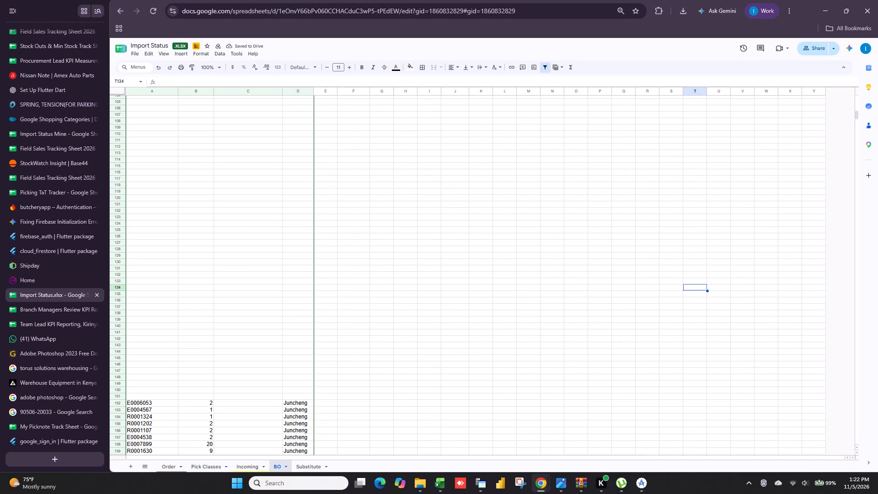
{"action": "left_click", "coordinate": [444, 490]}
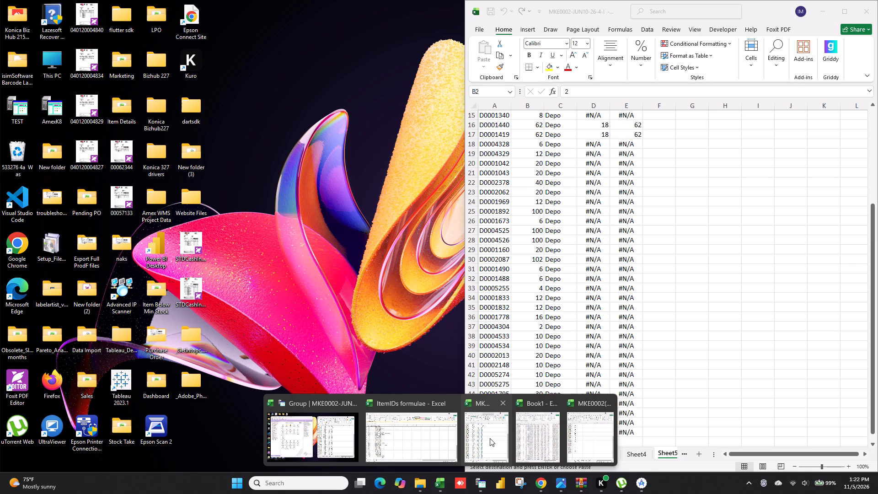
{"action": "left_click", "coordinate": [567, 439]}
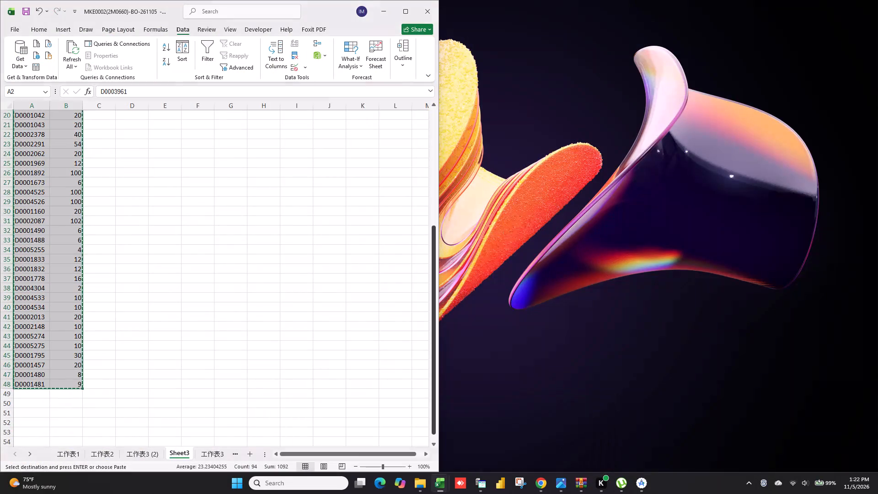
Copy the item codes and quantities from Sheet3 and paste them as values below the NHI rows in Import Status's BO sheet, starting at A44.
{"action": "key", "text": "ctrl+c"}
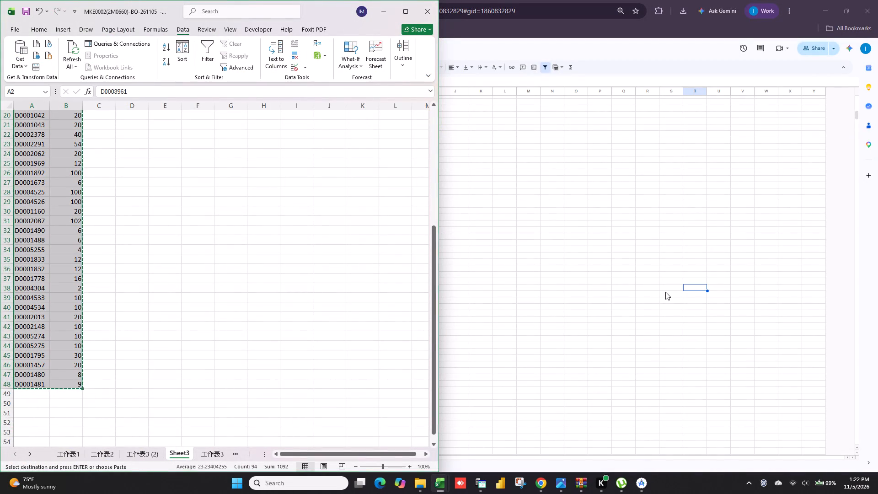
{"action": "left_click", "coordinate": [665, 292]}
{"action": "scroll", "coordinate": [206, 296], "scroll_direction": "up", "scroll_amount": 13}
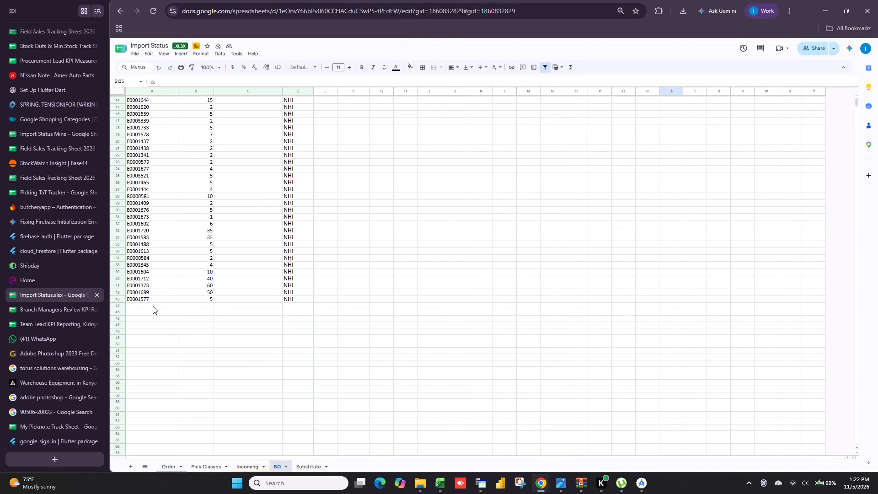
{"action": "left_click", "coordinate": [140, 305]}
{"action": "right_click", "coordinate": [140, 305]}
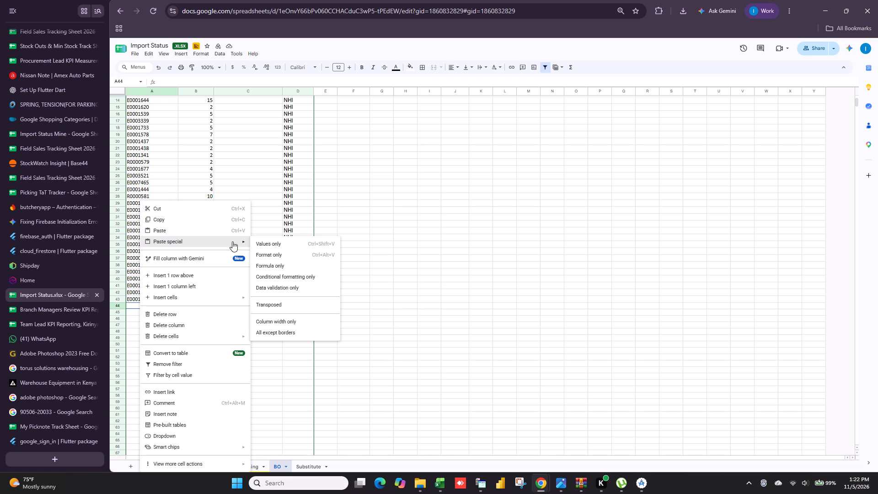
{"action": "left_click", "coordinate": [261, 242]}
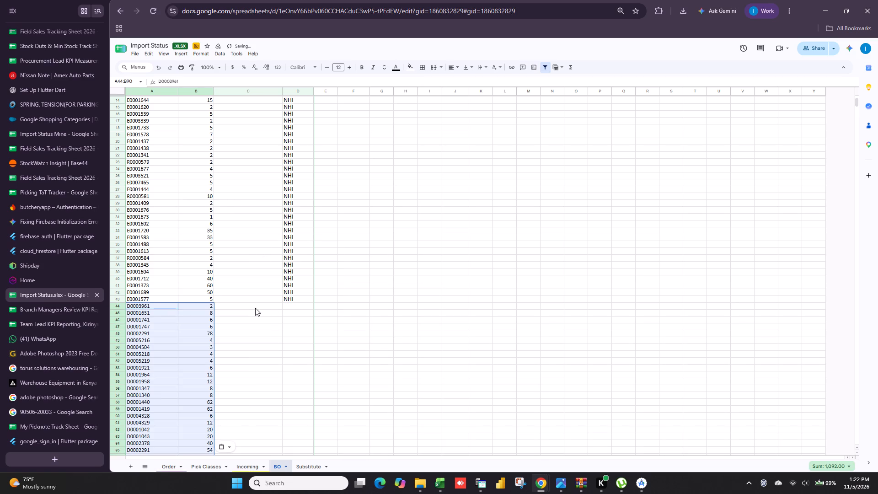
Enter Depo as the supplier in D44 and fill it down to D90 for all the pasted backorder items.
{"action": "scroll", "coordinate": [255, 308], "scroll_direction": "down", "scroll_amount": 15}
{"action": "scroll", "coordinate": [258, 308], "scroll_direction": "up", "scroll_amount": 9}
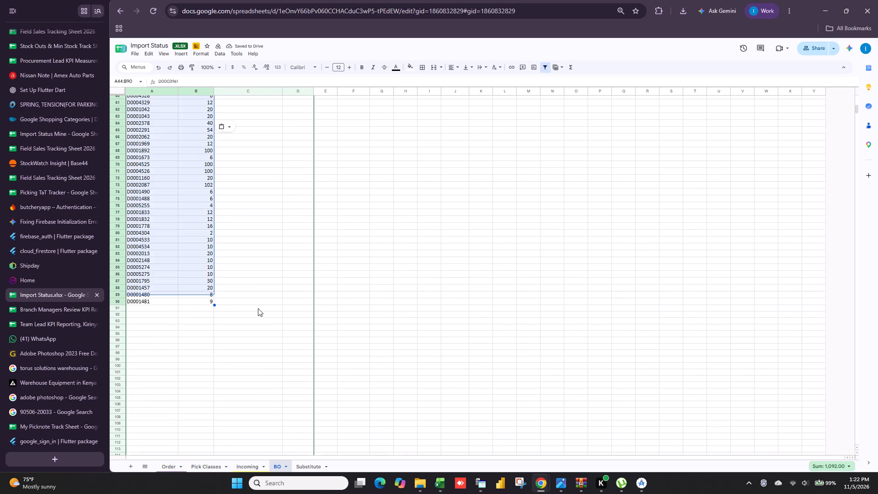
{"action": "scroll", "coordinate": [258, 308], "scroll_direction": "up", "scroll_amount": 10}
{"action": "scroll", "coordinate": [258, 308], "scroll_direction": "down", "scroll_amount": 4}
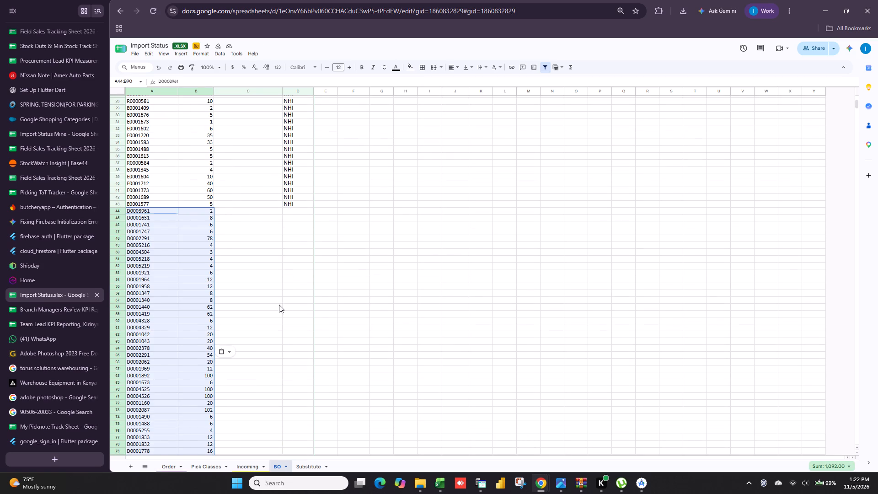
{"action": "left_click", "coordinate": [292, 212]}
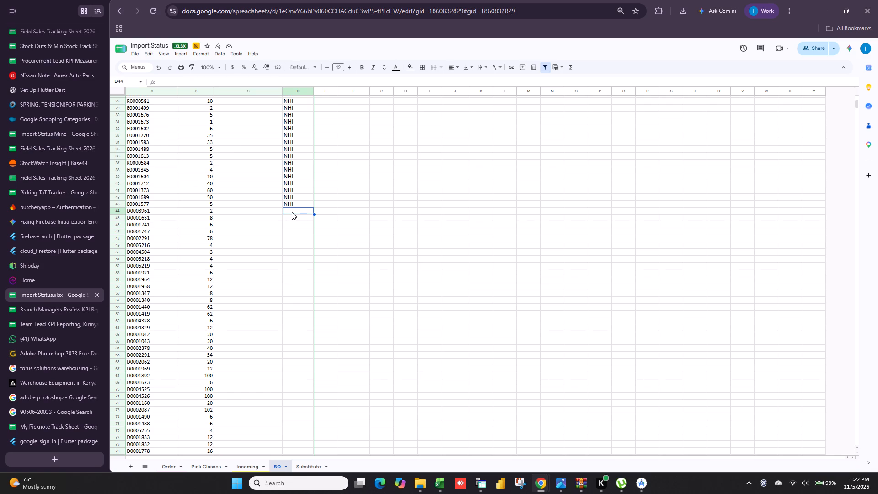
{"action": "type", "text": "Depo"}
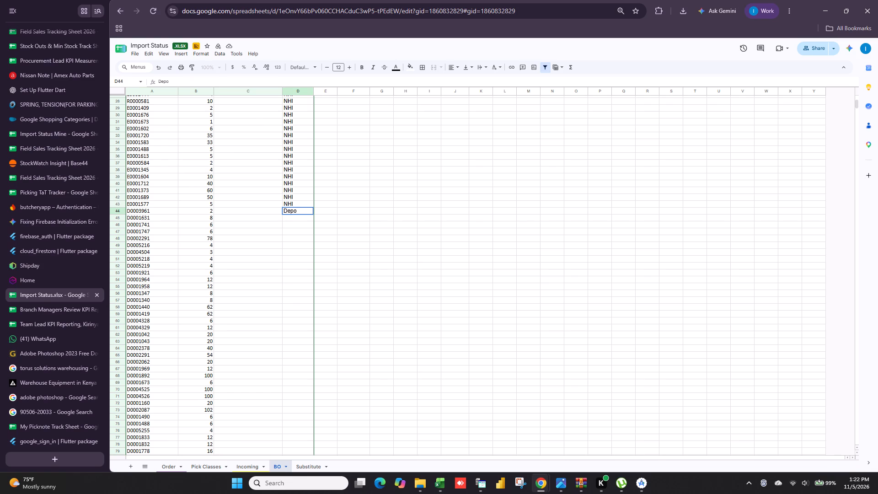
{"action": "left_click_drag", "start_coordinate": [255, 280], "coordinate": [267, 274]}
{"action": "left_click", "coordinate": [299, 213]}
{"action": "left_click_drag", "start_coordinate": [314, 213], "coordinate": [294, 365]}
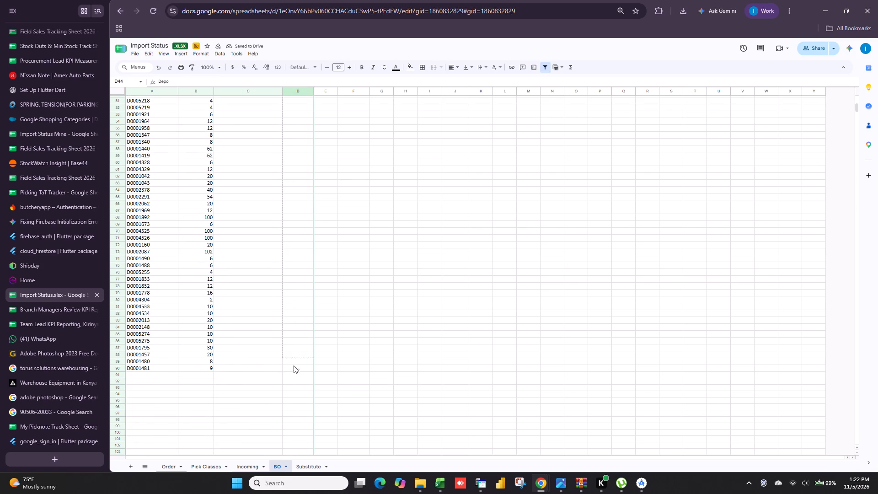
{"action": "left_click_drag", "start_coordinate": [294, 365], "coordinate": [294, 369]}
Delete the empty rows 91 to 151 between the Depo and Juncheng items in the BO sheet.
{"action": "scroll", "coordinate": [247, 414], "scroll_direction": "down", "scroll_amount": 4}
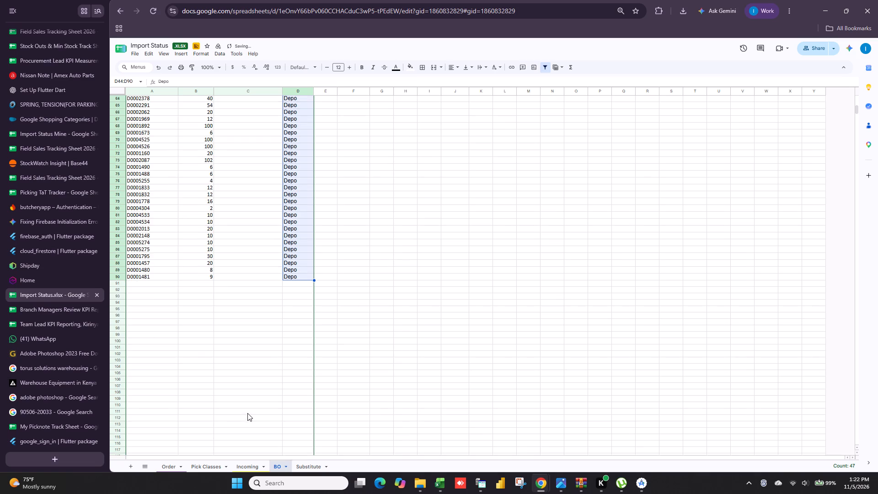
{"action": "scroll", "coordinate": [244, 379], "scroll_direction": "down", "scroll_amount": 4}
{"action": "scroll", "coordinate": [217, 301], "scroll_direction": "up", "scroll_amount": 4}
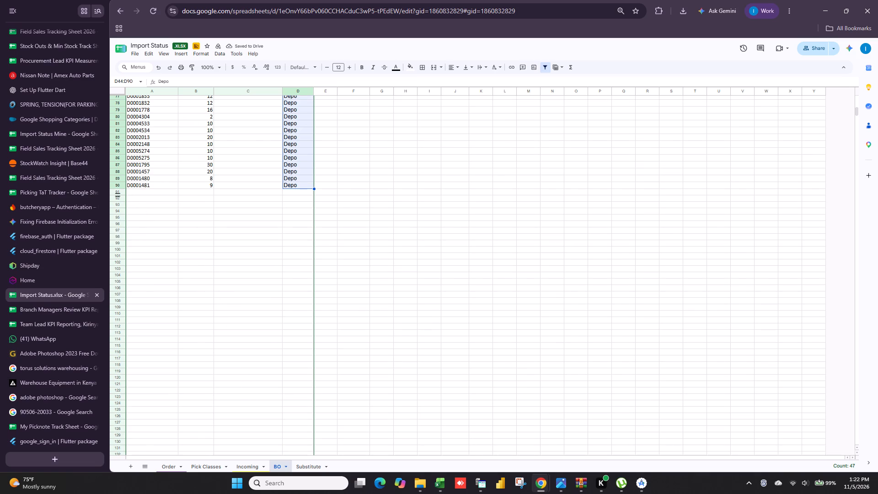
{"action": "left_click_drag", "start_coordinate": [118, 191], "coordinate": [98, 456]}
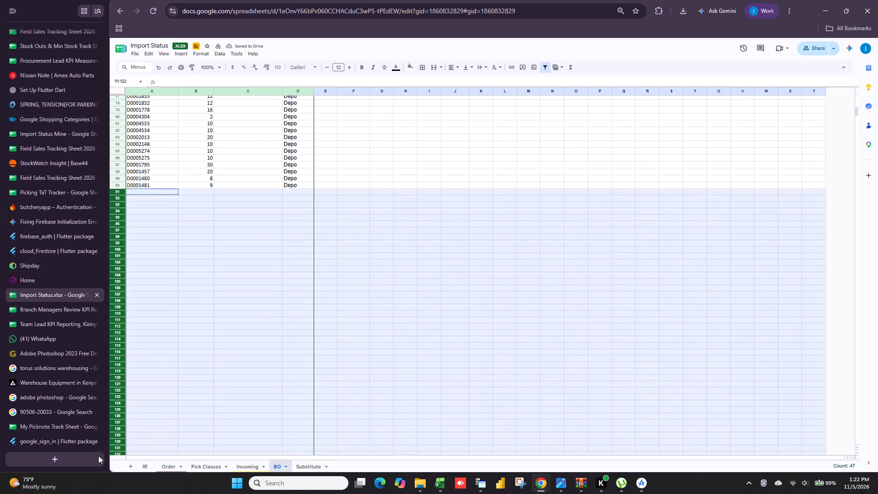
{"action": "left_click_drag", "start_coordinate": [98, 456], "coordinate": [101, 357]}
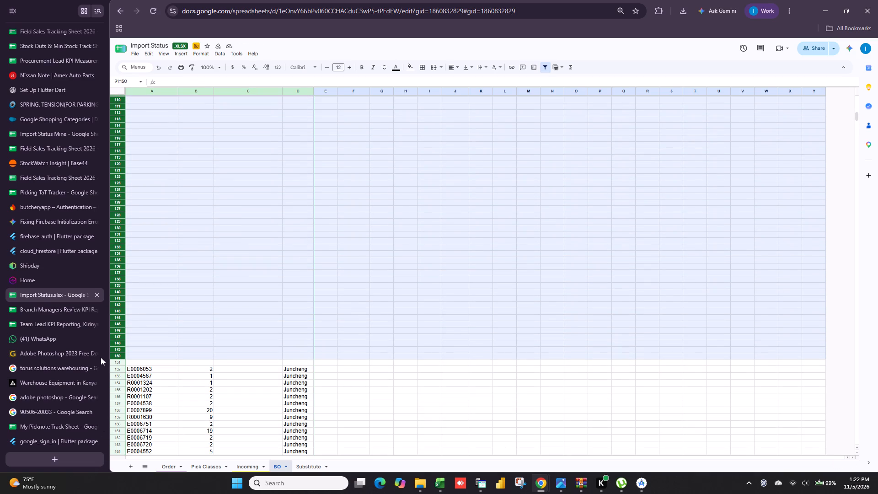
{"action": "left_click_drag", "start_coordinate": [101, 357], "coordinate": [102, 362]}
{"action": "right_click", "coordinate": [181, 313]}
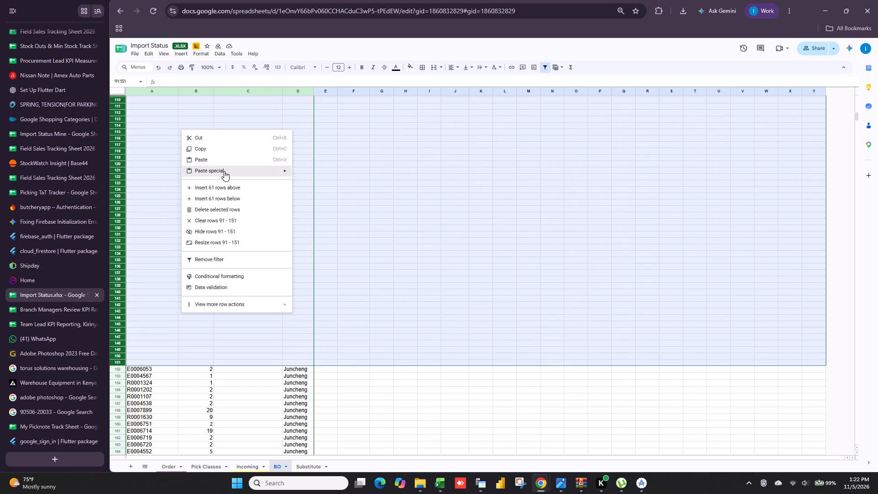
{"action": "left_click", "coordinate": [225, 210]}
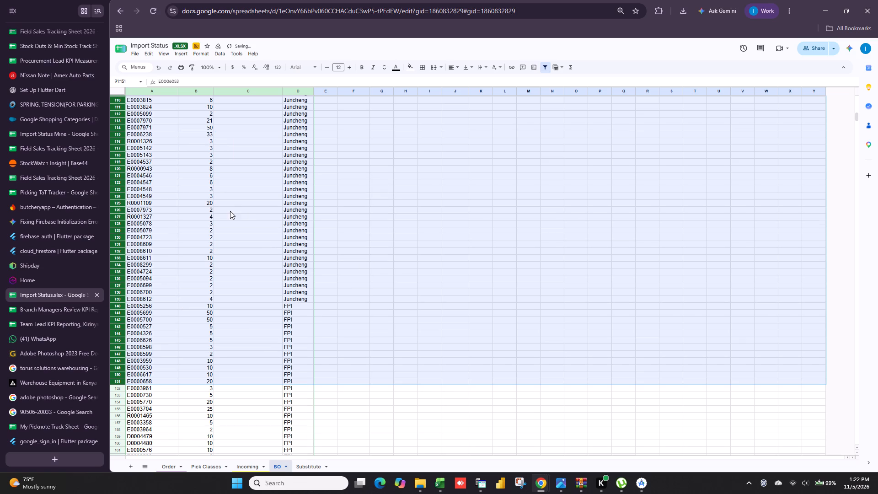
{"action": "scroll", "coordinate": [269, 247], "scroll_direction": "up", "scroll_amount": 6}
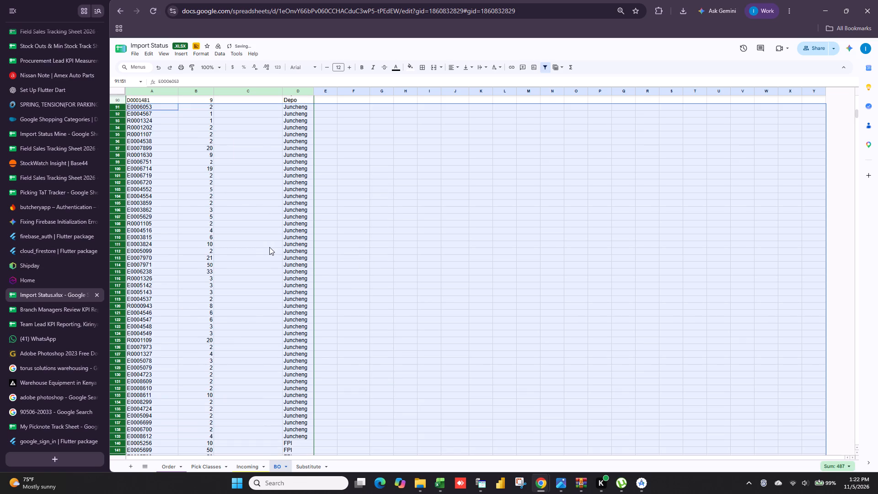
{"action": "left_click", "coordinate": [434, 234]}
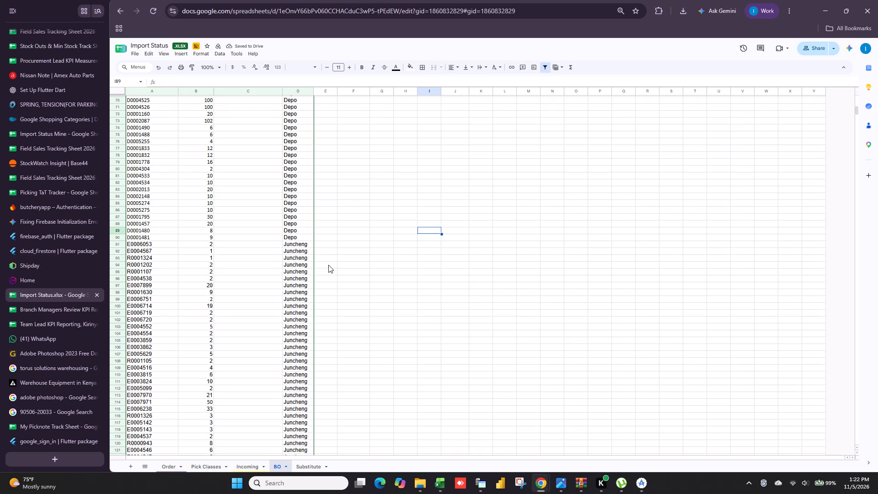
Check the Order sheet and the Depo 1x40-MKE0002-JUN10-26-4 entries at the end of the Incoming sheet.
{"action": "left_click", "coordinate": [166, 468]}
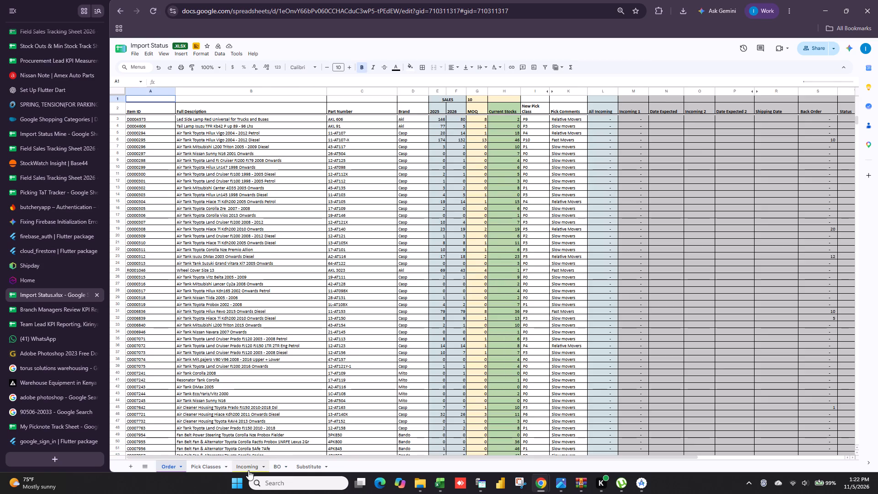
{"action": "left_click", "coordinate": [167, 464]}
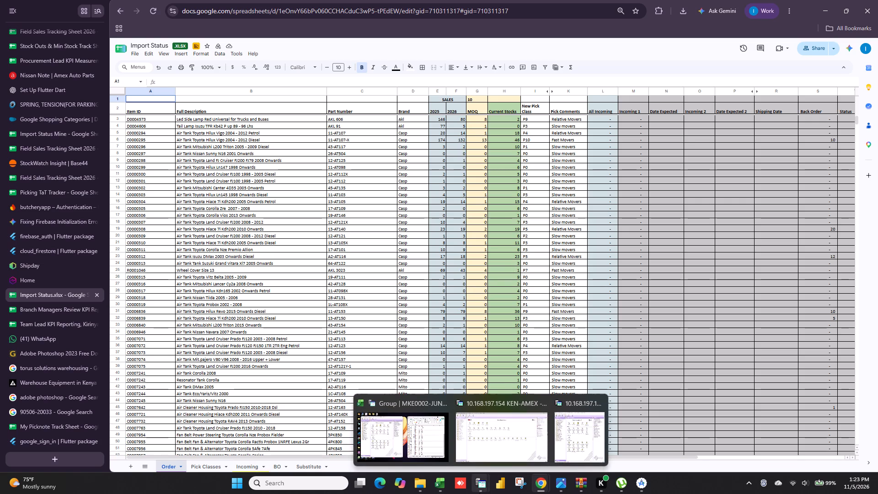
{"action": "left_click", "coordinate": [243, 465]}
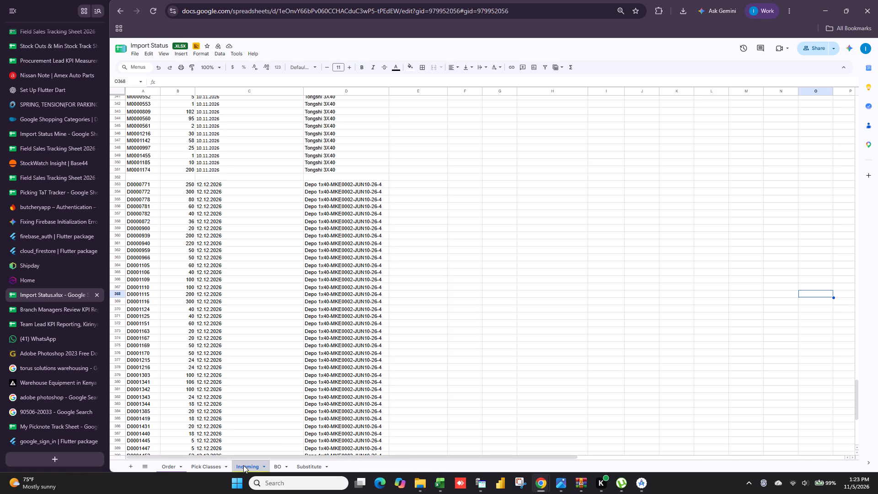
{"action": "scroll", "coordinate": [290, 348], "scroll_direction": "down", "scroll_amount": 6}
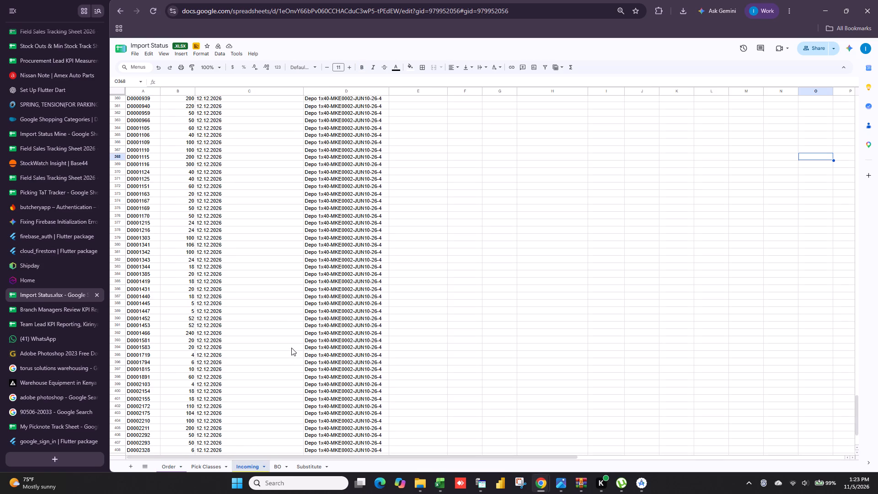
{"action": "scroll", "coordinate": [291, 348], "scroll_direction": "down", "scroll_amount": 2}
{"action": "scroll", "coordinate": [289, 429], "scroll_direction": "down", "scroll_amount": 7}
Return to the backorder workbook in Excel and examine the totals below the item list on sheet 工作表3 (2), using the full window.
{"action": "left_click", "coordinate": [827, 4]}
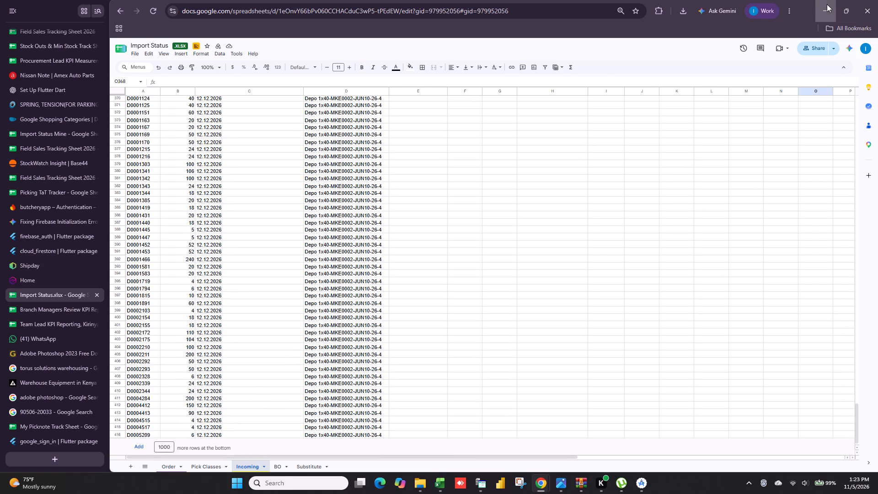
{"action": "left_click", "coordinate": [152, 454]}
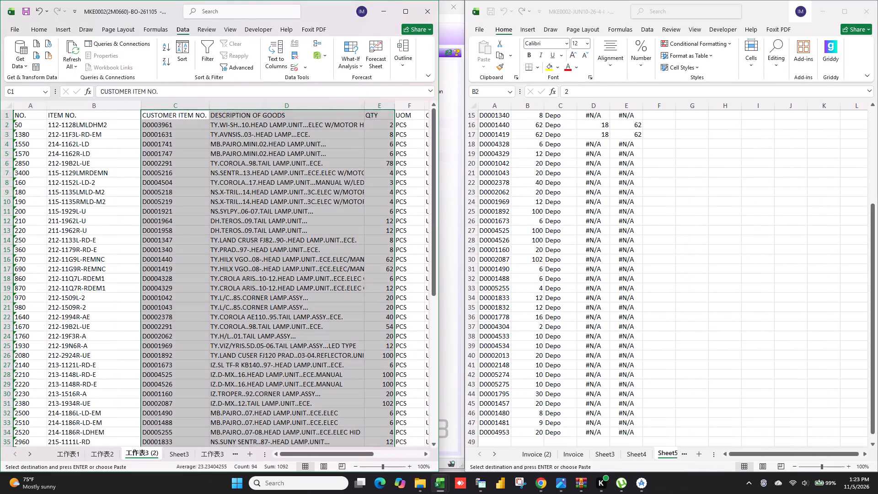
{"action": "left_click", "coordinate": [403, 15]}
{"action": "scroll", "coordinate": [341, 293], "scroll_direction": "down", "scroll_amount": 15}
{"action": "scroll", "coordinate": [362, 297], "scroll_direction": "up", "scroll_amount": 6}
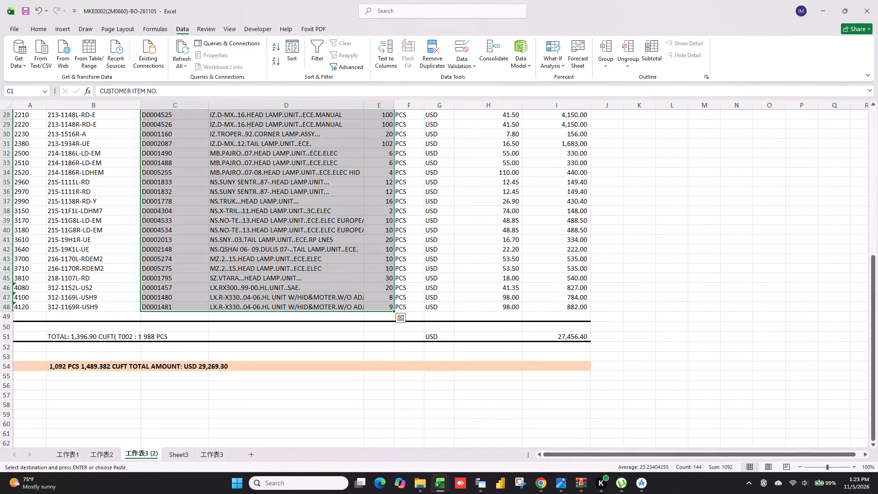
{"action": "left_click", "coordinate": [362, 391]}
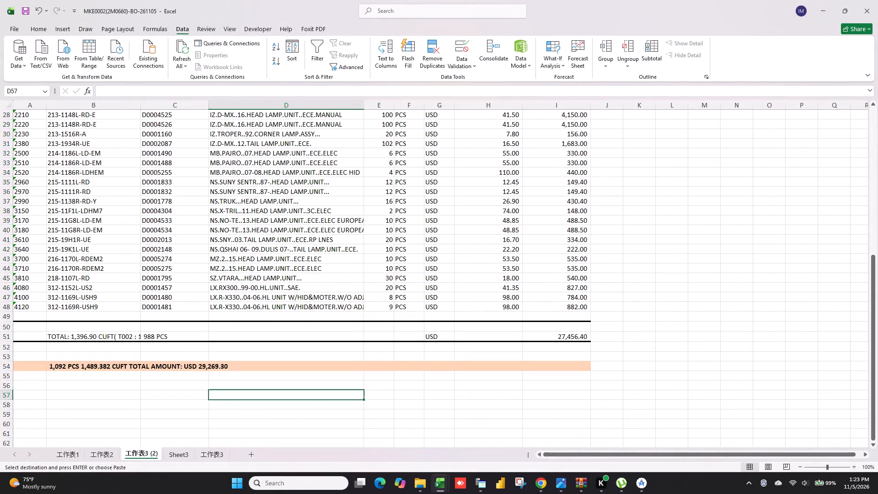
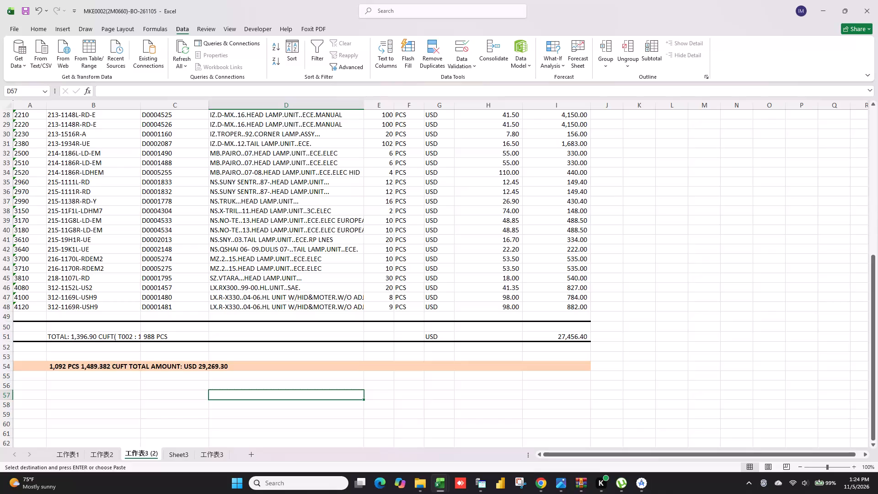
Check the start of the item list on sheet 工作表3 (2) and the item codes and quantities on Sheet3.
{"action": "scroll", "coordinate": [428, 254], "scroll_direction": "up", "scroll_amount": 8}
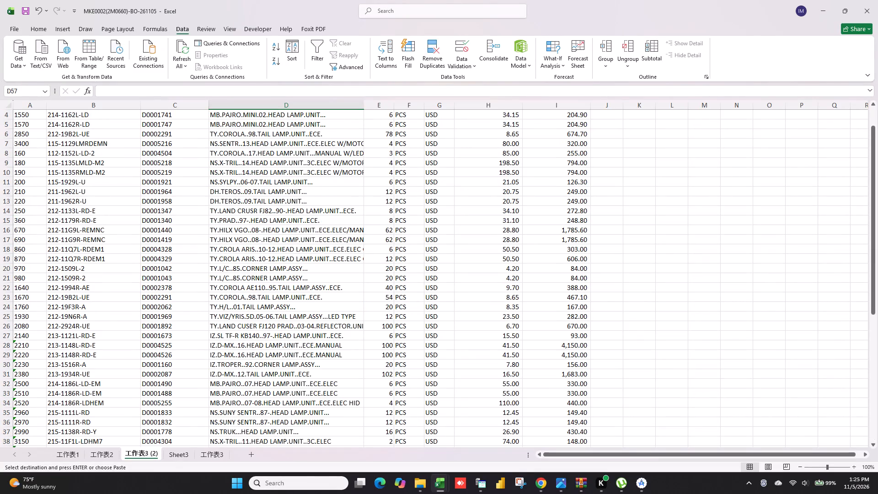
{"action": "scroll", "coordinate": [398, 279], "scroll_direction": "up", "scroll_amount": 8}
{"action": "left_click", "coordinate": [189, 458]}
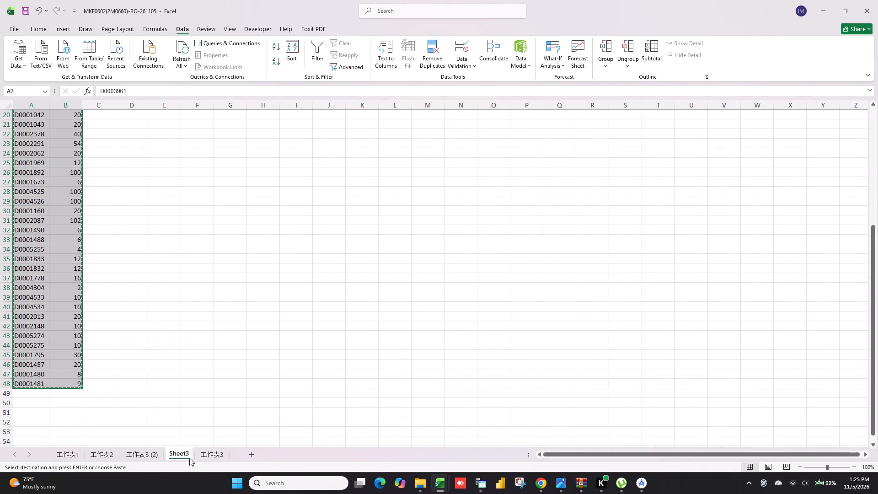
{"action": "scroll", "coordinate": [201, 338], "scroll_direction": "up", "scroll_amount": 6}
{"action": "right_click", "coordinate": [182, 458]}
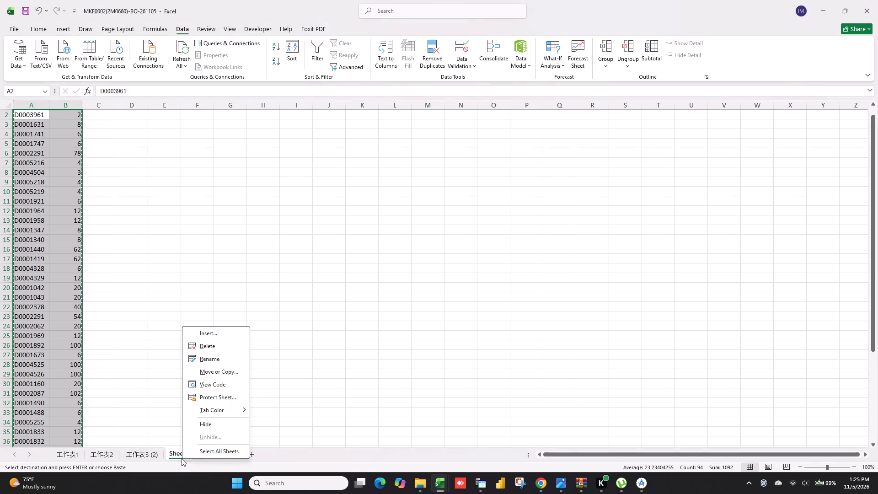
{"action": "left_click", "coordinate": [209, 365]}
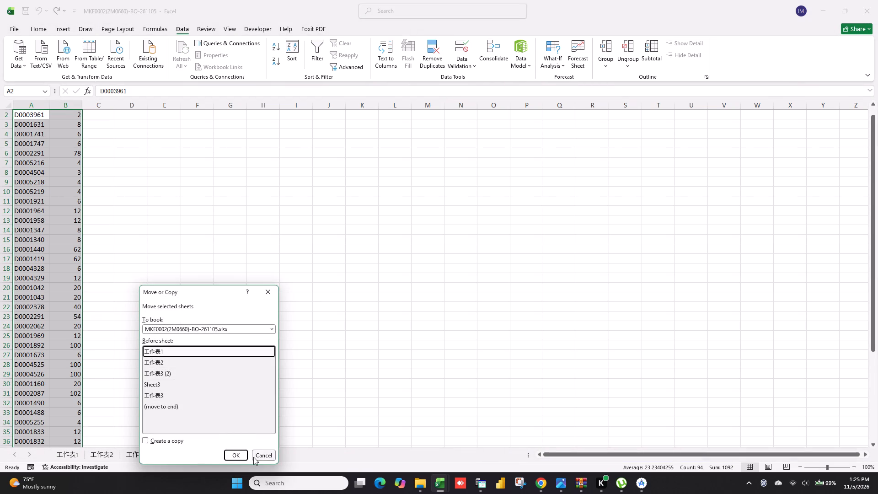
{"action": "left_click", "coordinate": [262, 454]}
Rename Sheet3 of the backorder workbook as BO.
{"action": "right_click", "coordinate": [181, 456]}
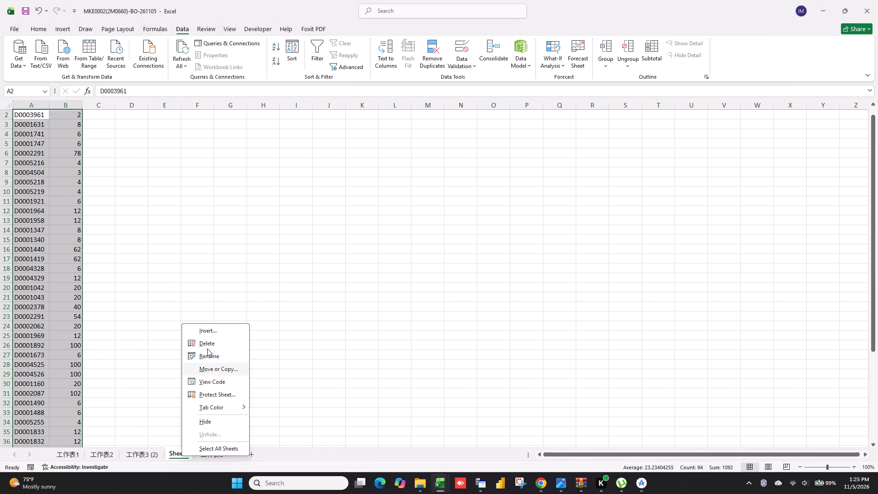
{"action": "left_click", "coordinate": [206, 354]}
{"action": "type", "text": "BO"}
{"action": "key", "text": "Return"}
{"action": "left_click", "coordinate": [203, 352]}
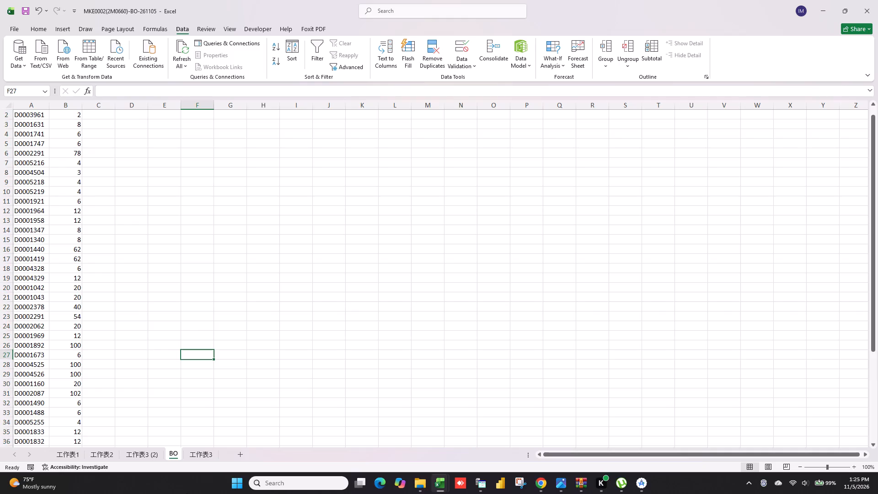
With sheet 工作表3 showing, save the backorder workbook under its existing name in the Desktop folder Purchase Order.
{"action": "left_click", "coordinate": [191, 457]}
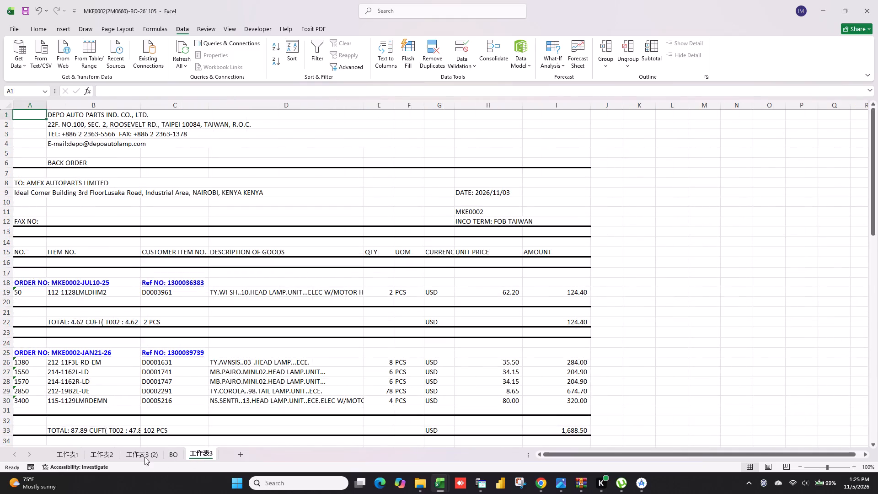
{"action": "left_click", "coordinate": [14, 27]}
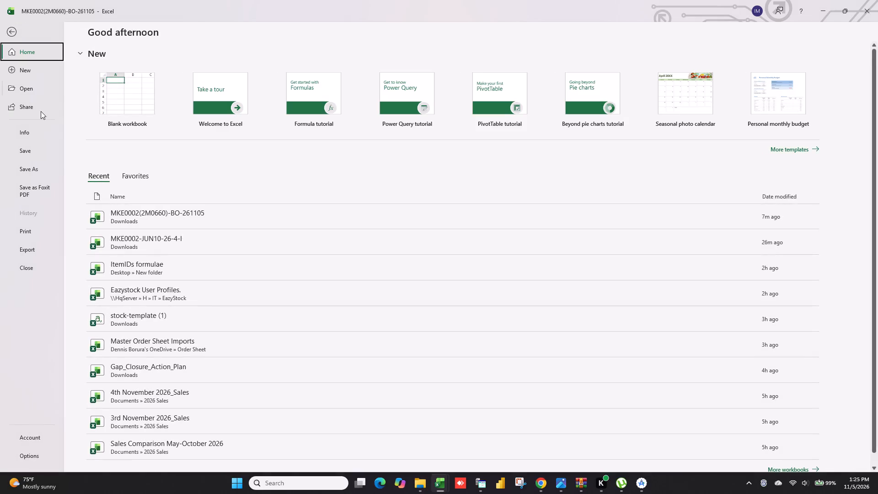
{"action": "left_click", "coordinate": [34, 172]}
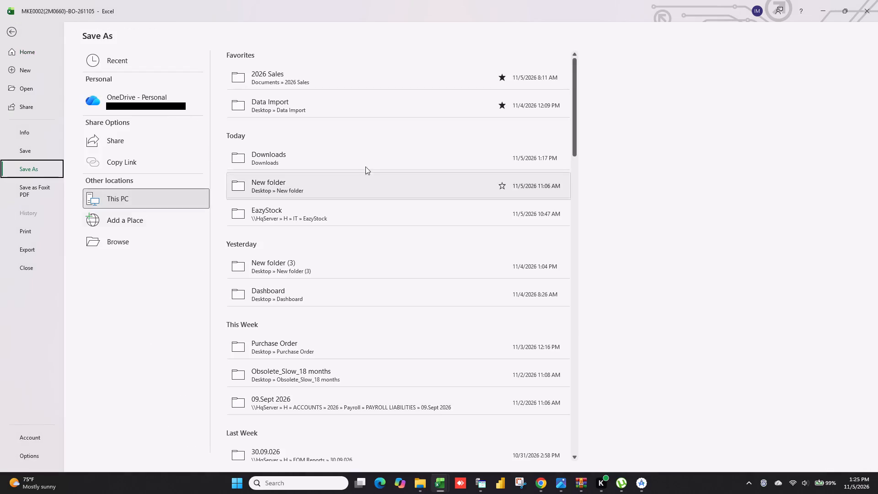
{"action": "left_click", "coordinate": [323, 341]}
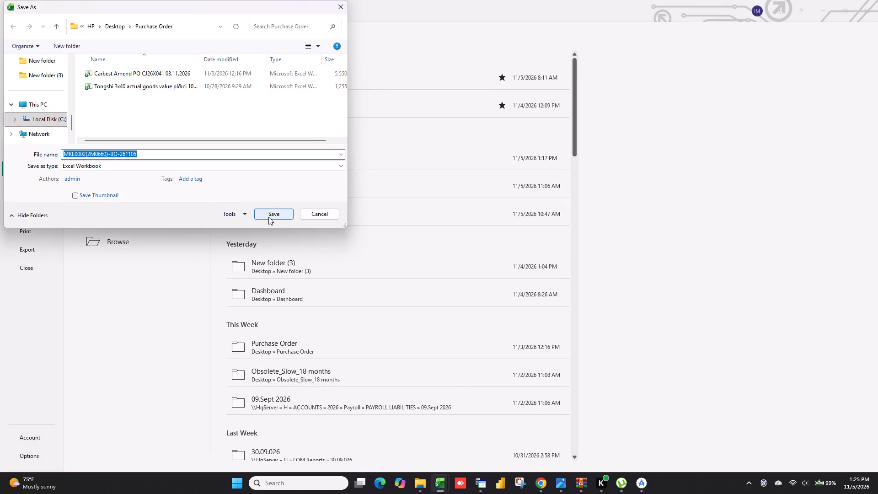
{"action": "left_click", "coordinate": [278, 216]}
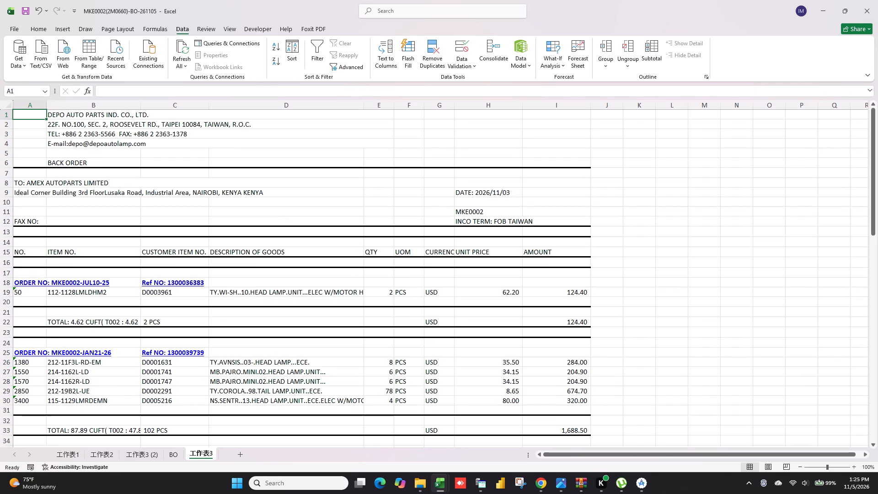
Switch to the MKE0002-JUN10-26-4-I workbook in a full window and delete its working sheets Sheet5 and Sheet4.
{"action": "left_click", "coordinate": [435, 484]}
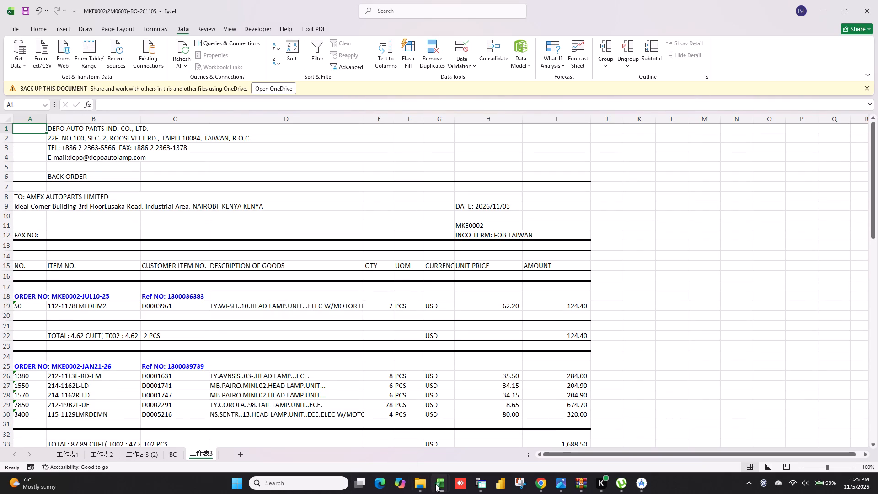
{"action": "left_click", "coordinate": [458, 439]}
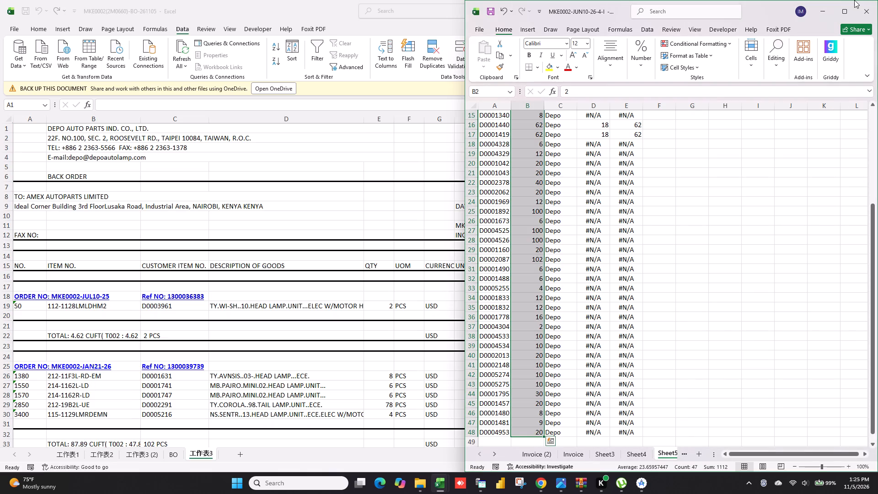
{"action": "left_click", "coordinate": [843, 10]}
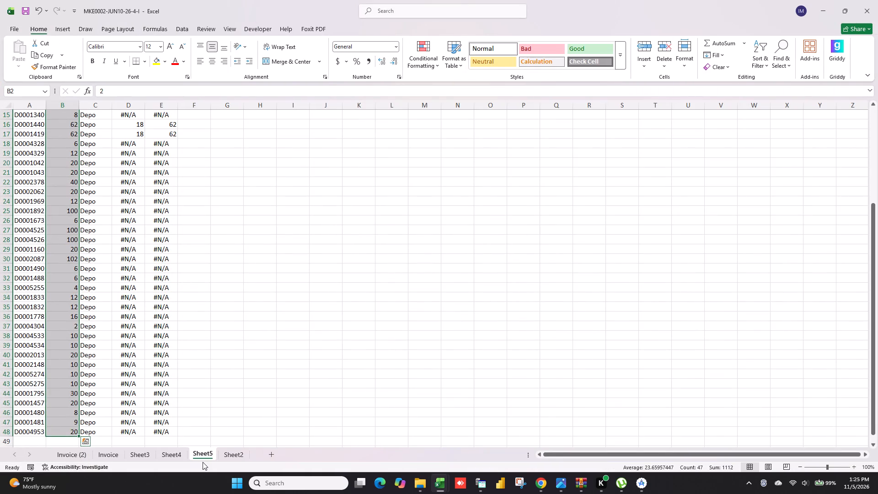
{"action": "right_click", "coordinate": [202, 456]}
{"action": "left_click", "coordinate": [234, 348]}
{"action": "key", "text": "Return"}
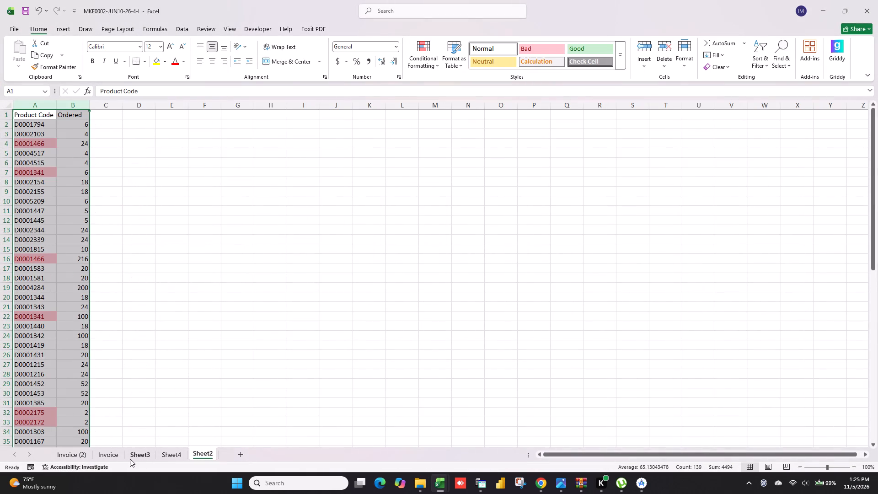
{"action": "left_click", "coordinate": [166, 453]}
{"action": "right_click", "coordinate": [167, 453]}
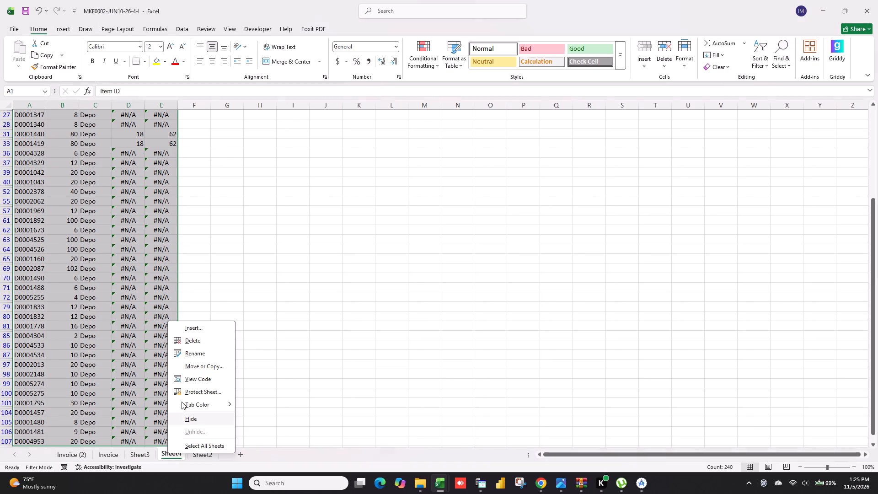
{"action": "left_click", "coordinate": [199, 343]}
{"action": "key", "text": "Return"}
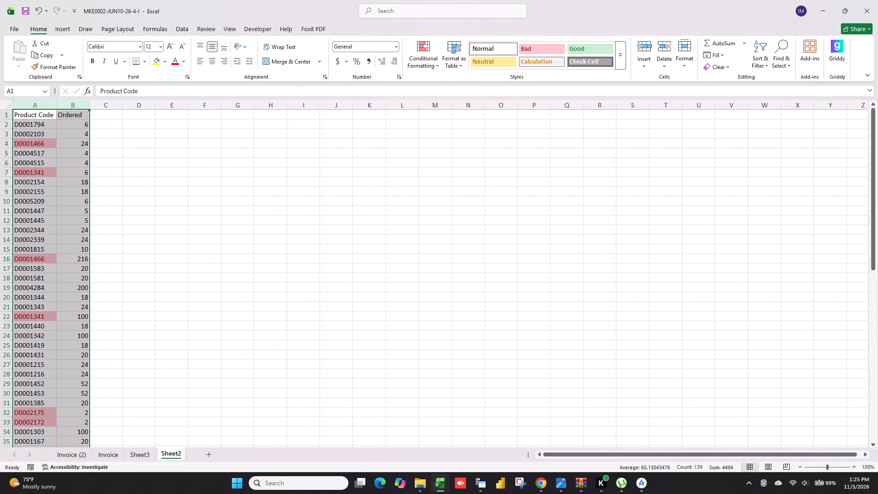
With the top of the Invoice sheet showing, save the workbook in the Purchase Order folder as Depo 1x40 MKE0002-JUN10-26-4-I.
{"action": "left_click", "coordinate": [141, 458]}
{"action": "left_click", "coordinate": [104, 455]}
{"action": "left_click", "coordinate": [129, 456]}
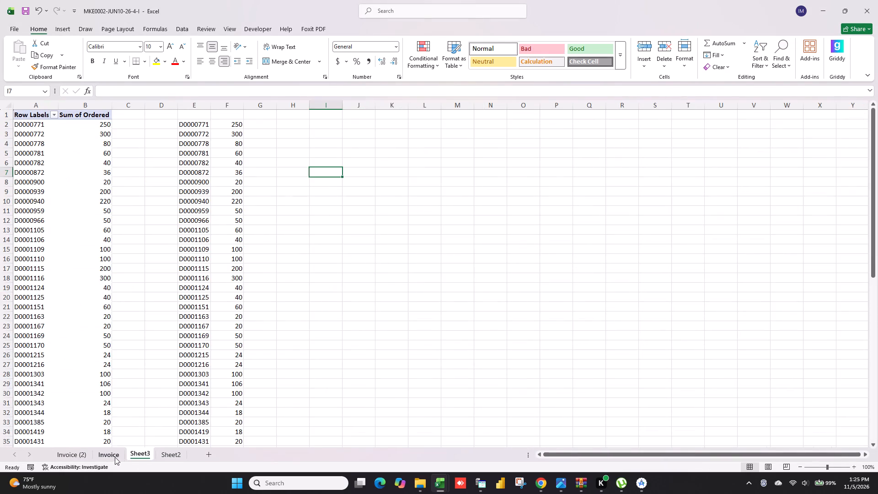
{"action": "left_click", "coordinate": [104, 457]}
{"action": "scroll", "coordinate": [162, 385], "scroll_direction": "up", "scroll_amount": 10}
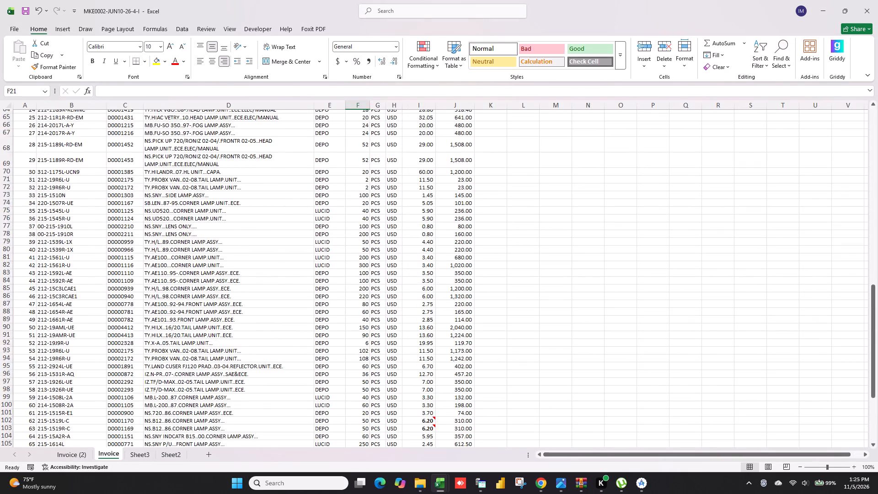
{"action": "scroll", "coordinate": [162, 385], "scroll_direction": "up", "scroll_amount": 19}
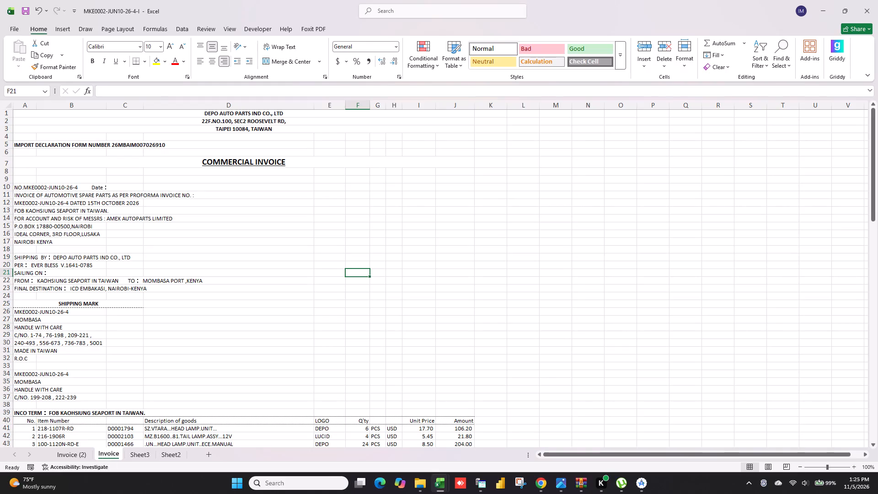
{"action": "left_click", "coordinate": [10, 32]}
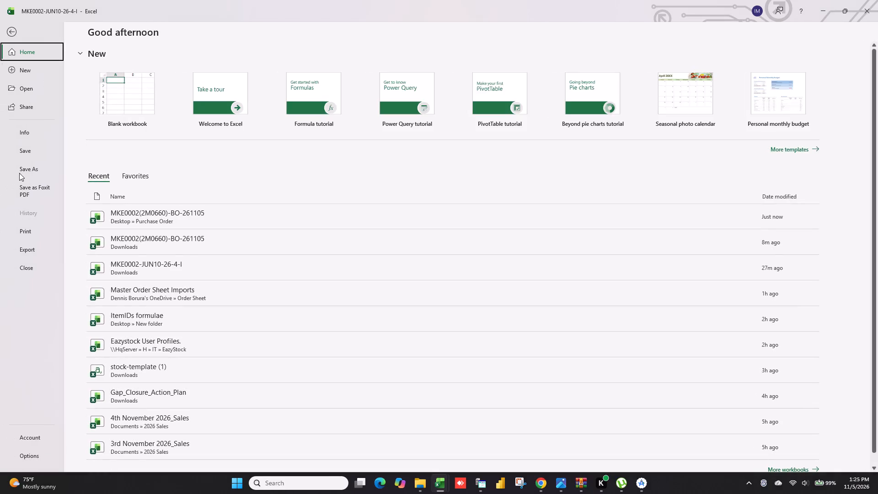
{"action": "left_click", "coordinate": [19, 173]}
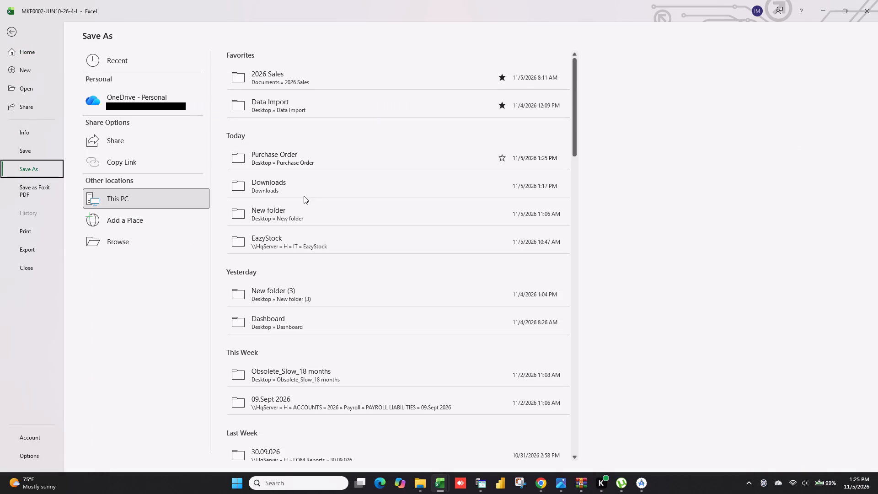
{"action": "left_click", "coordinate": [299, 163]}
{"action": "left_click", "coordinate": [129, 157]}
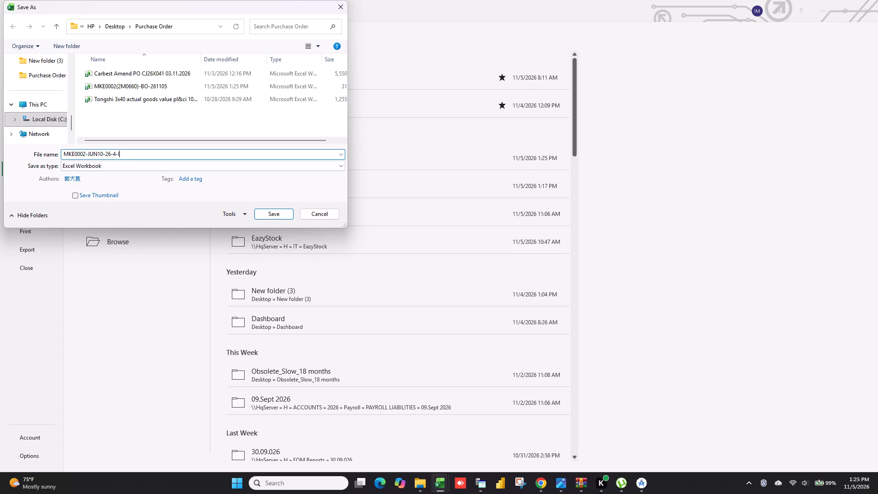
{"action": "key", "text": "Left"}
{"action": "key", "text": "Left"}
{"action": "key", "text": "Left"}
{"action": "key", "text": "Left"}
{"action": "key", "text": "Left"}
{"action": "key", "text": "Left"}
{"action": "key", "text": "Left"}
{"action": "key", "text": "Left"}
{"action": "key", "text": "Left"}
{"action": "key", "text": "Left"}
{"action": "key", "text": "Left"}
{"action": "key", "text": "Left"}
{"action": "key", "text": "Left"}
{"action": "key", "text": "Left"}
{"action": "key", "text": "Left"}
{"action": "key", "text": "Left"}
{"action": "key", "text": "Left"}
{"action": "key", "text": "Left"}
{"action": "key", "text": "Left"}
{"action": "key", "text": "Left"}
{"action": "key", "text": "Left"}
{"action": "type", "text": "Depo"}
{"action": "key", "text": "space"}
{"action": "key", "text": "1"}
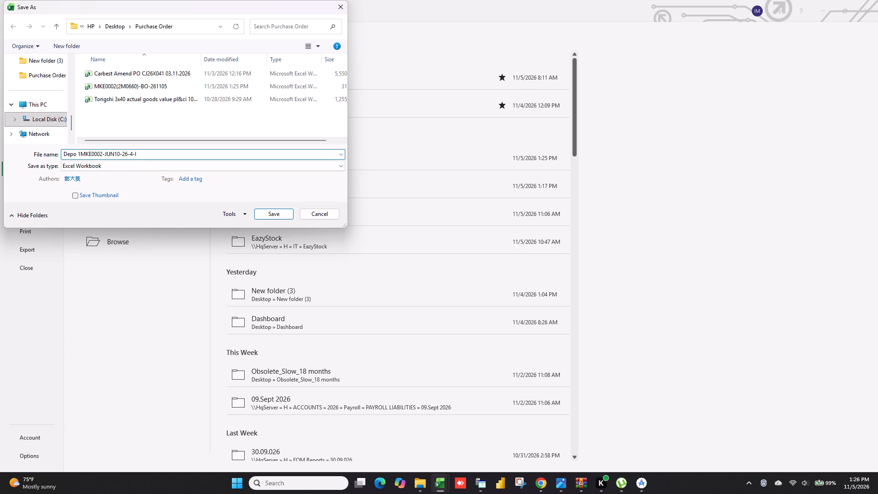
{"action": "type", "text": "x40"}
{"action": "key", "text": "space"}
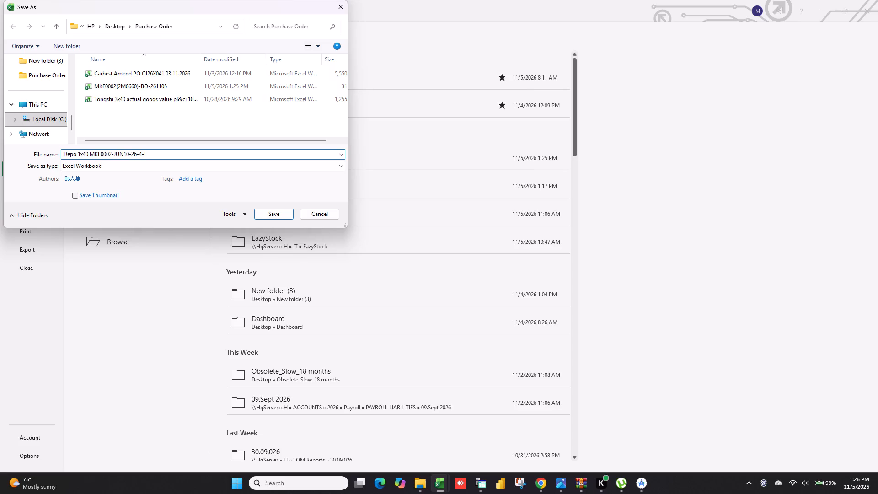
{"action": "key", "text": "Return"}
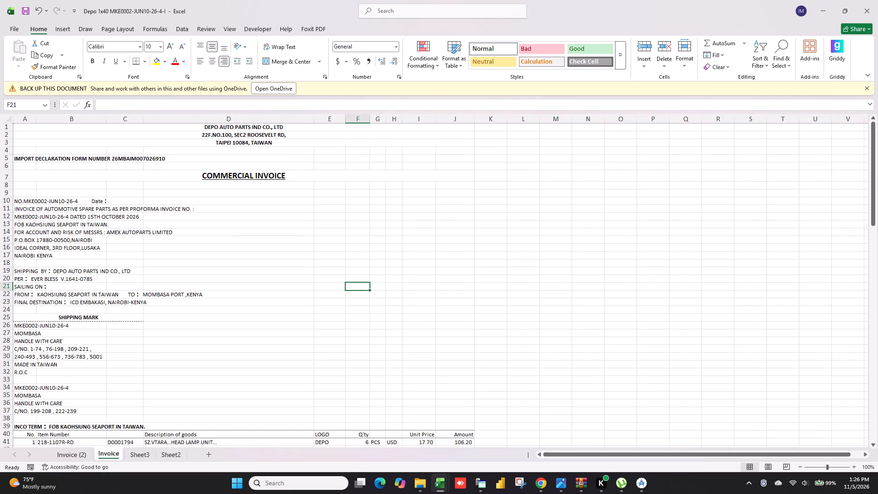
{"action": "left_click", "coordinate": [830, 8]}
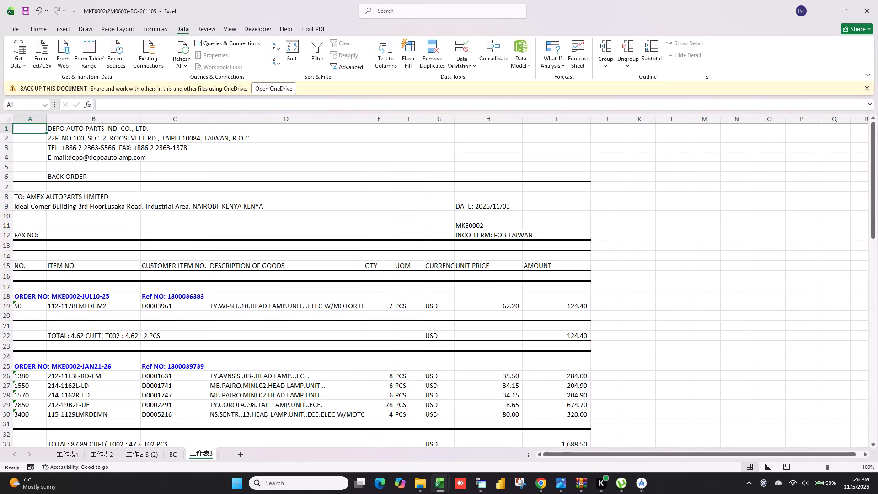
{"action": "left_click", "coordinate": [830, 0]}
{"action": "left_click", "coordinate": [650, 267]}
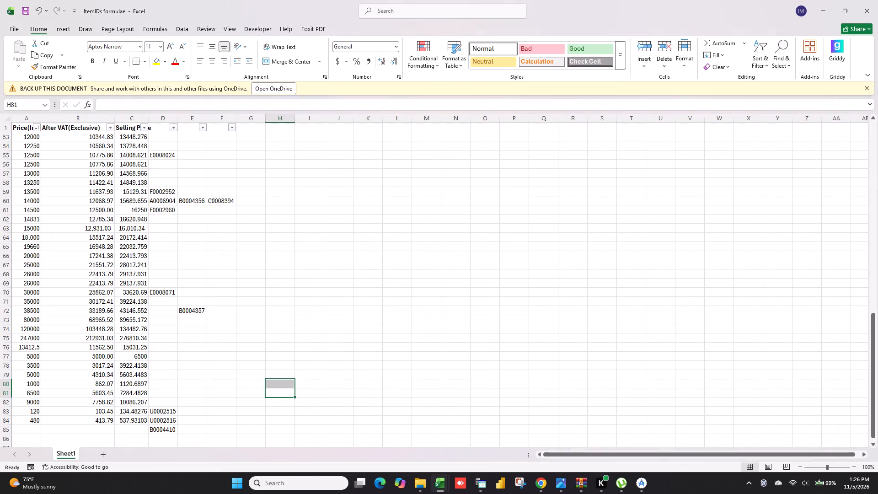
{"action": "left_click", "coordinate": [612, 302]}
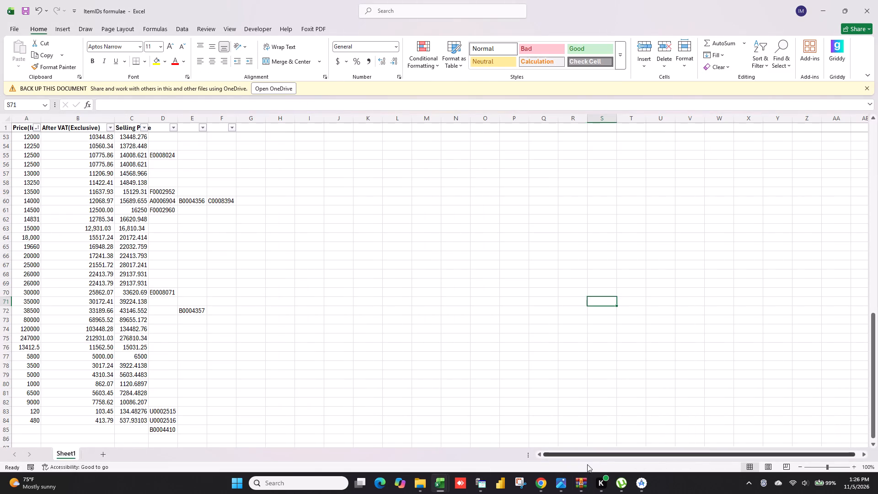
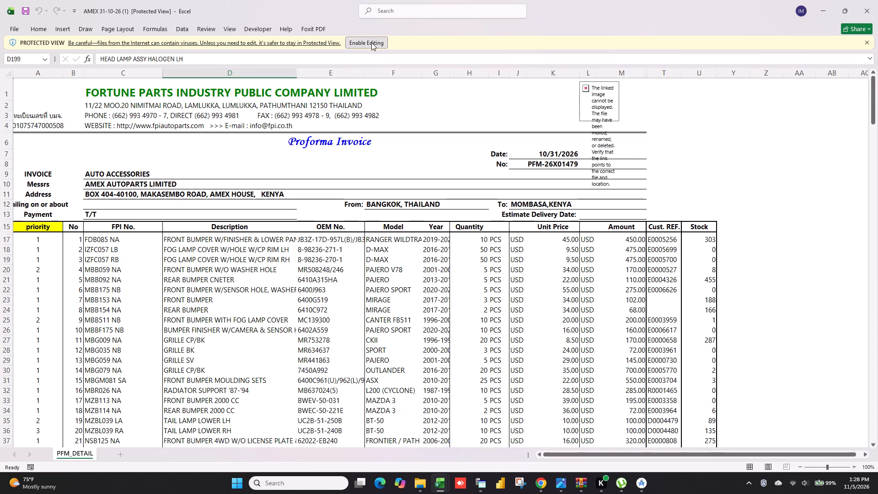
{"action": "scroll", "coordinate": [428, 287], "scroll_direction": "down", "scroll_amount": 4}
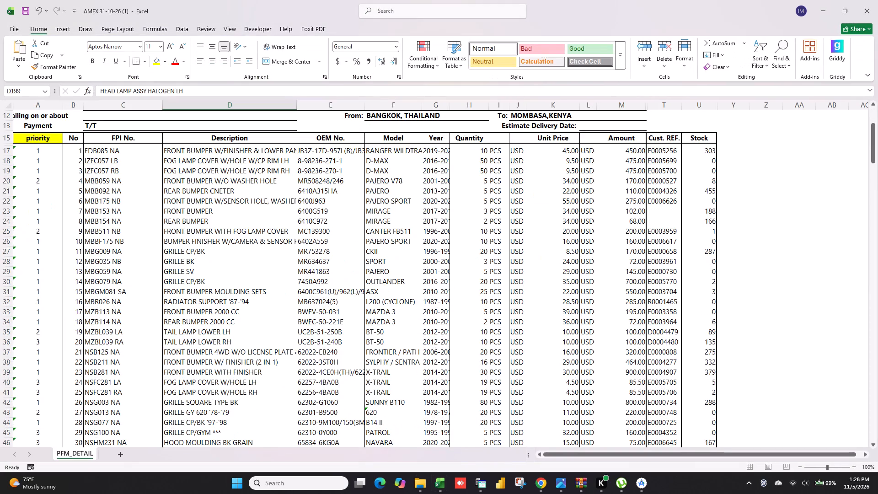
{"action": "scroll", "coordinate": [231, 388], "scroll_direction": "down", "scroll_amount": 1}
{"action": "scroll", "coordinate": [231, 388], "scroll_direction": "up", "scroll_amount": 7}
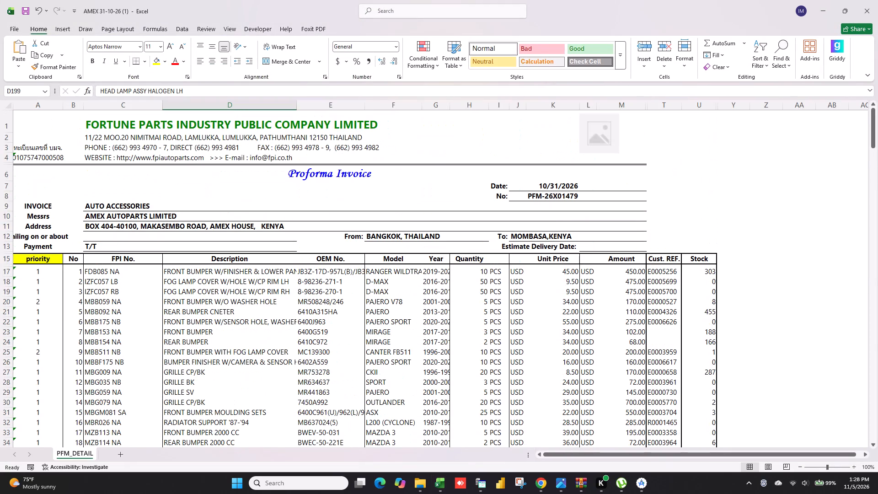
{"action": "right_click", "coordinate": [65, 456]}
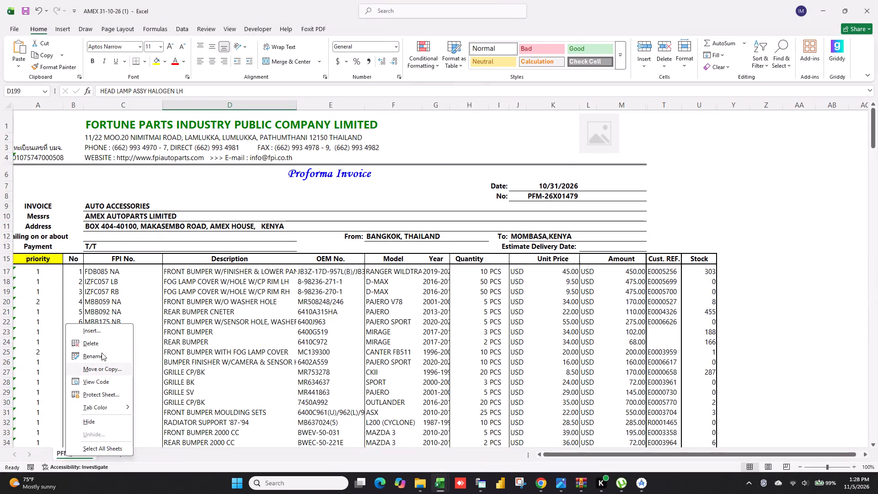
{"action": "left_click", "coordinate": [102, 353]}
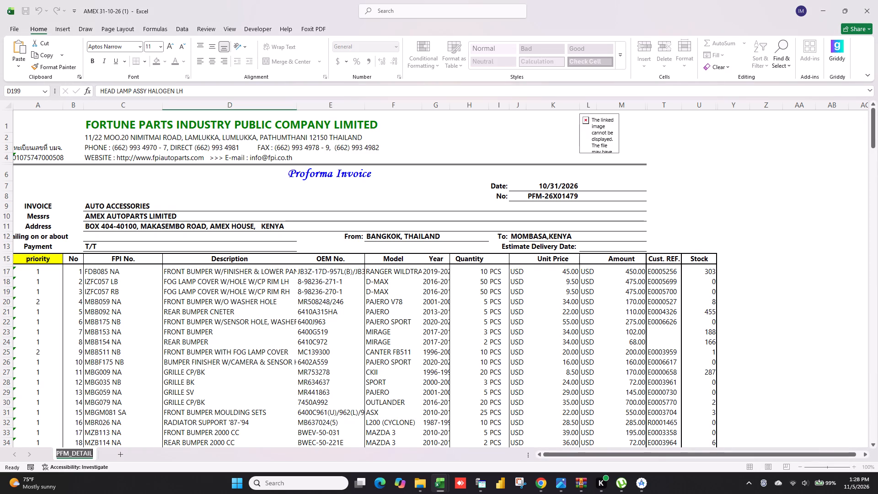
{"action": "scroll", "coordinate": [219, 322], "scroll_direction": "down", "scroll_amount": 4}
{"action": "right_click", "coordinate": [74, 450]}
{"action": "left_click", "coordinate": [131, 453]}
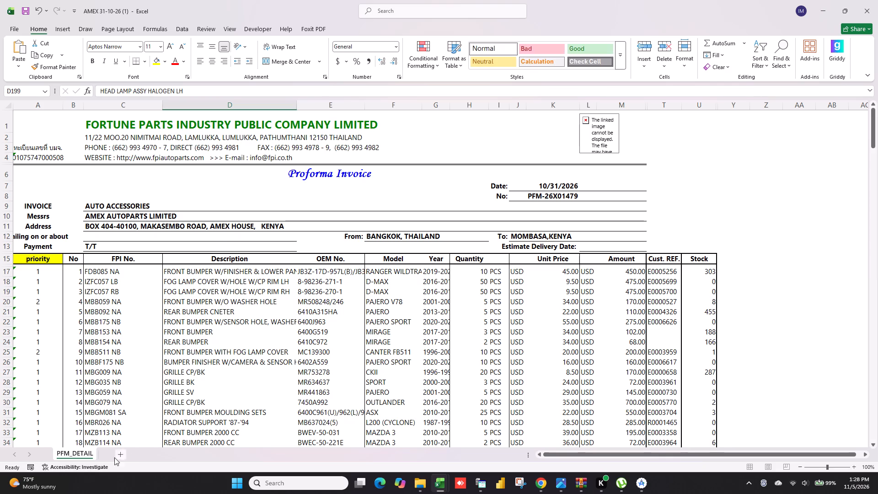
Create a copy of the PFM_DETAIL worksheet in the AMEX 31-10-26 (1) workbook, placed before the original sheet.
{"action": "right_click", "coordinate": [78, 450]}
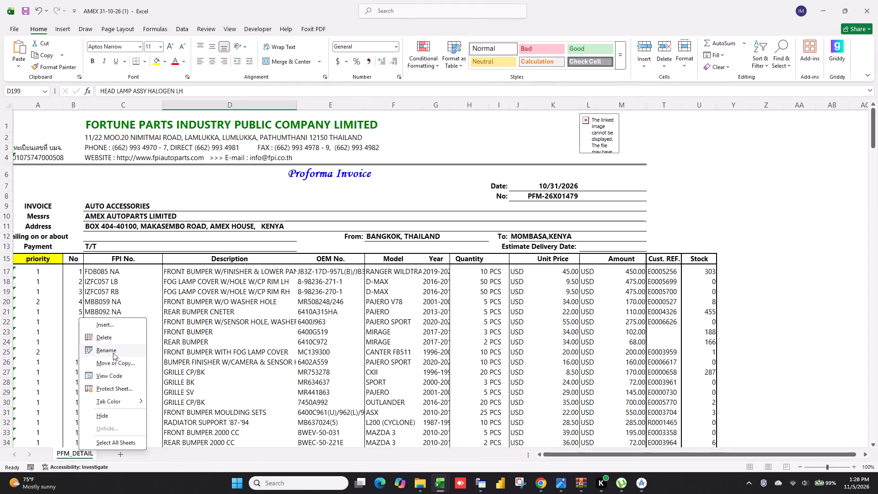
{"action": "left_click", "coordinate": [115, 360]}
{"action": "left_click", "coordinate": [66, 432]}
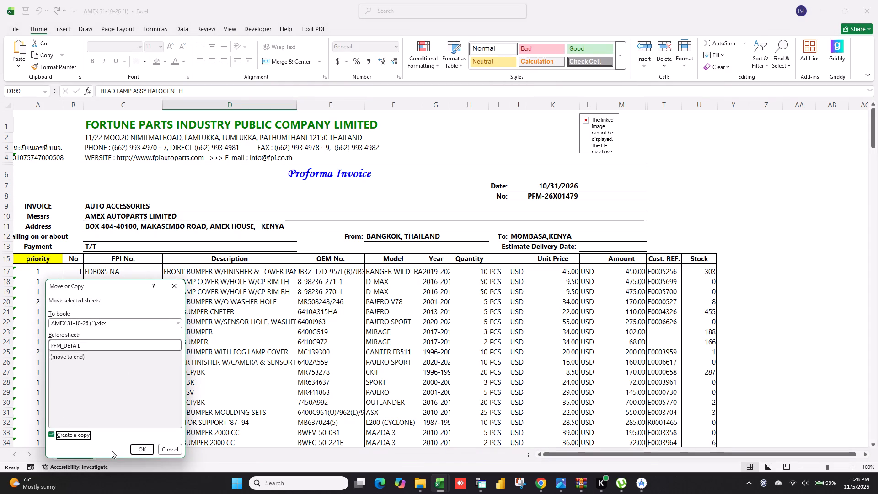
{"action": "left_click", "coordinate": [135, 448]}
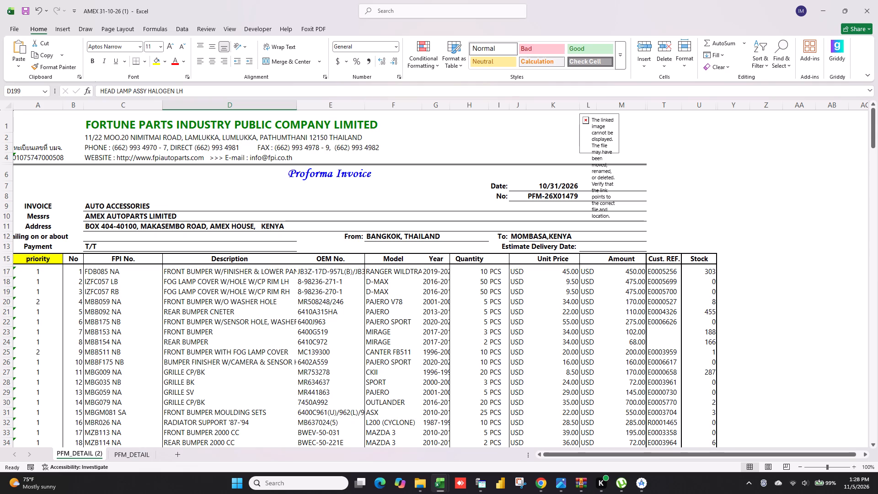
Look through the invoice header and item rows on the copied sheet PFM_DETAIL (2).
{"action": "scroll", "coordinate": [273, 361], "scroll_direction": "down", "scroll_amount": 5}
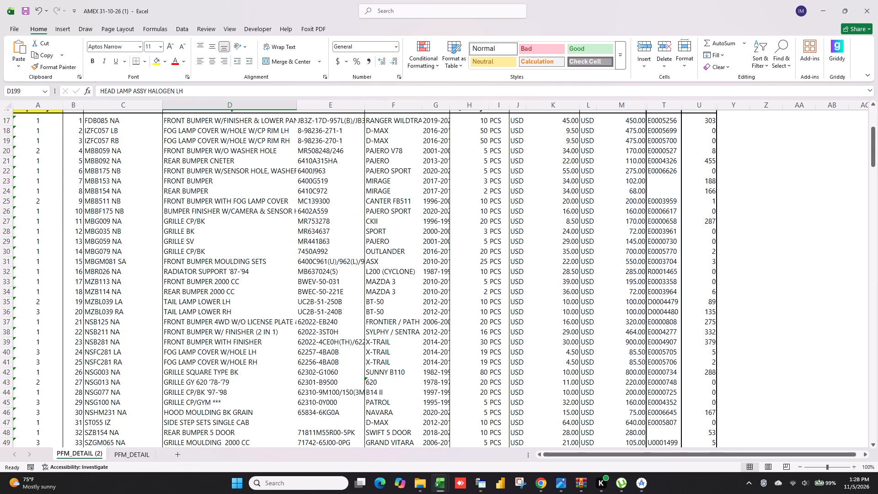
{"action": "scroll", "coordinate": [273, 361], "scroll_direction": "up", "scroll_amount": 7}
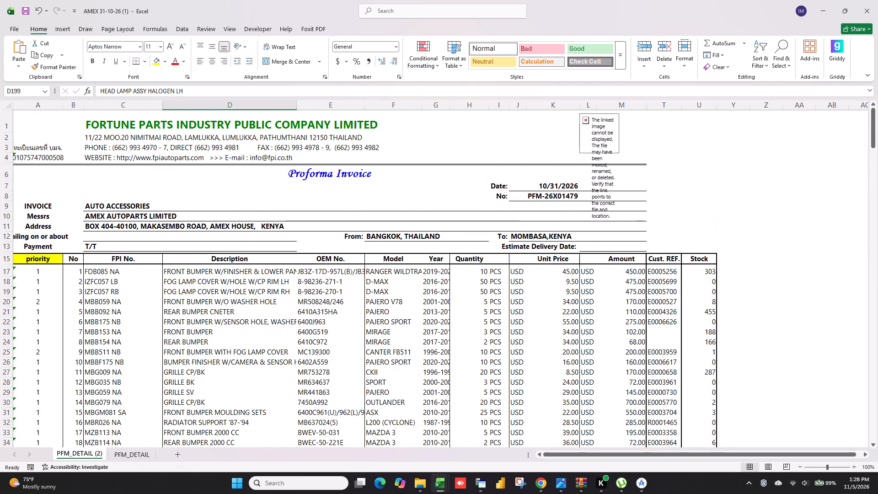
{"action": "scroll", "coordinate": [273, 361], "scroll_direction": "down", "scroll_amount": 8}
{"action": "scroll", "coordinate": [274, 378], "scroll_direction": "down", "scroll_amount": 20}
{"action": "scroll", "coordinate": [274, 378], "scroll_direction": "down", "scroll_amount": 7}
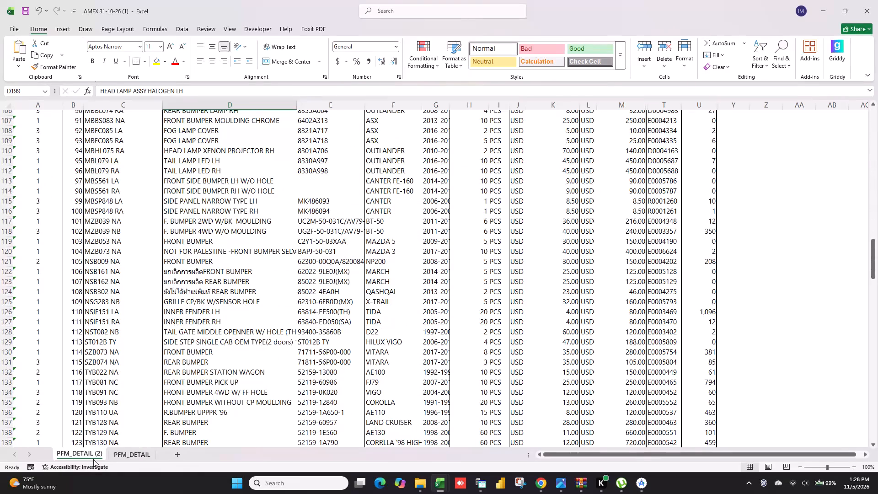
{"action": "left_click", "coordinate": [89, 451]}
{"action": "scroll", "coordinate": [528, 209], "scroll_direction": "up", "scroll_amount": 20}
{"action": "scroll", "coordinate": [528, 209], "scroll_direction": "up", "scroll_amount": 12}
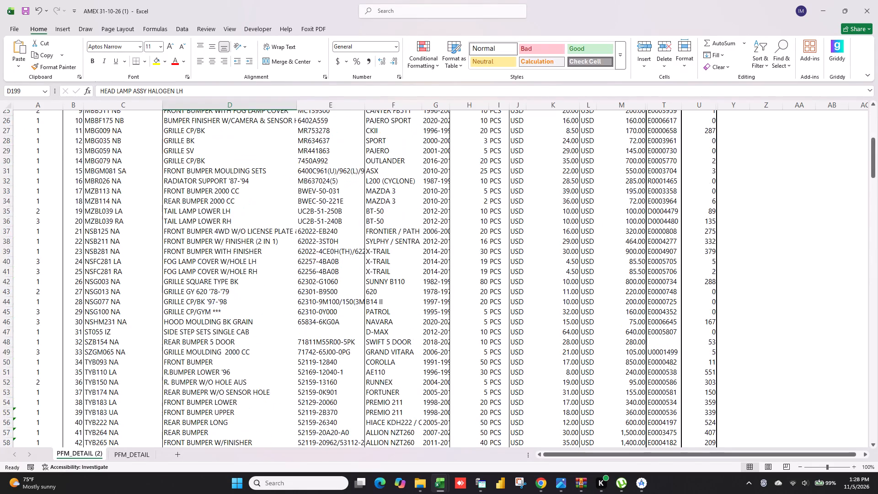
{"action": "scroll", "coordinate": [528, 209], "scroll_direction": "up", "scroll_amount": 12}
Delete the company and invoice detail rows 1 to 13 above the table header on PFM_DETAIL (2).
{"action": "left_click", "coordinate": [40, 188]}
{"action": "left_click", "coordinate": [124, 193]}
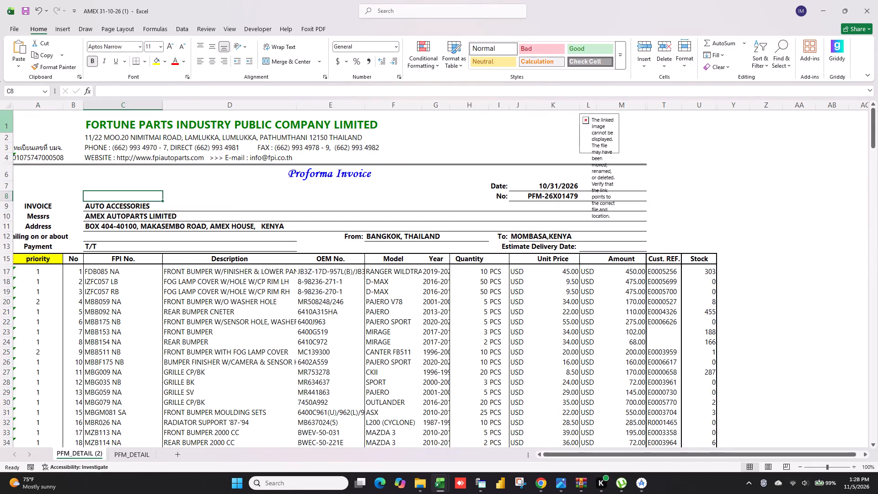
{"action": "left_click", "coordinate": [4, 114]}
{"action": "key", "text": "ctrl+shift+Down"}
{"action": "key", "text": "ctrl+shift+minus"}
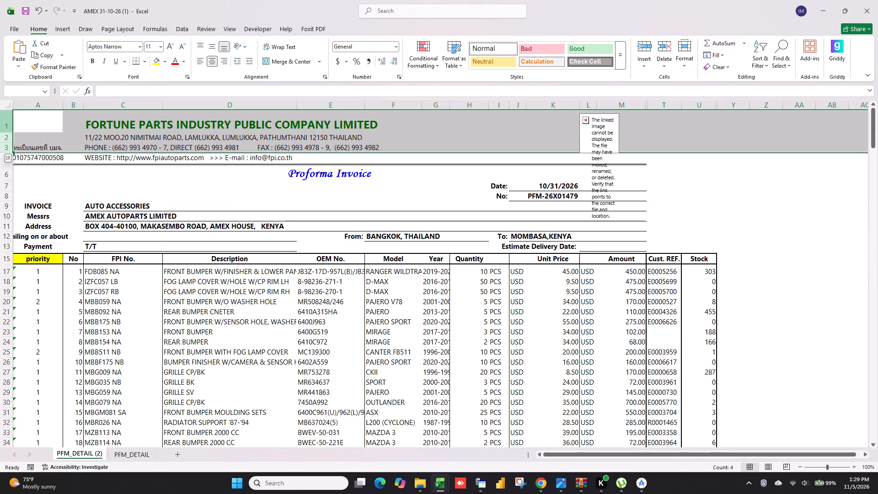
{"action": "key", "text": "ctrl+shift+Down"}
{"action": "key", "text": "ctrl+shift+Down"}
{"action": "key", "text": "ctrl+shift+Down"}
{"action": "key", "text": "ctrl+shift+Down"}
{"action": "key", "text": "ctrl+shift+Down"}
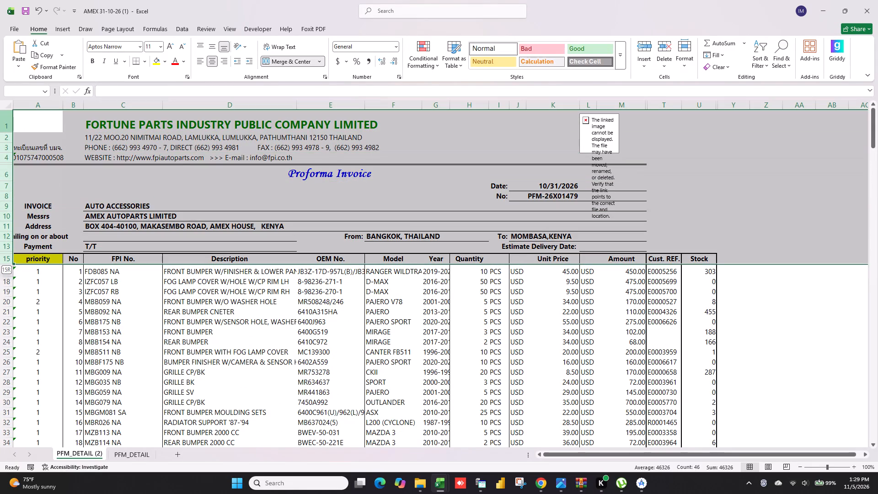
{"action": "key", "text": "ctrl+shift+Up"}
{"action": "key", "text": "ctrl+minus"}
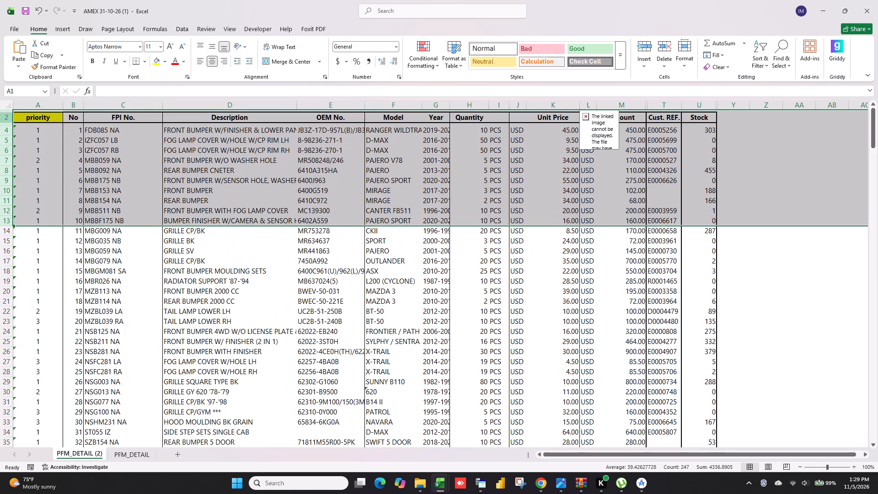
Delete the broken linked image covering the Amount column on PFM_DETAIL (2).
{"action": "left_click", "coordinate": [584, 118]}
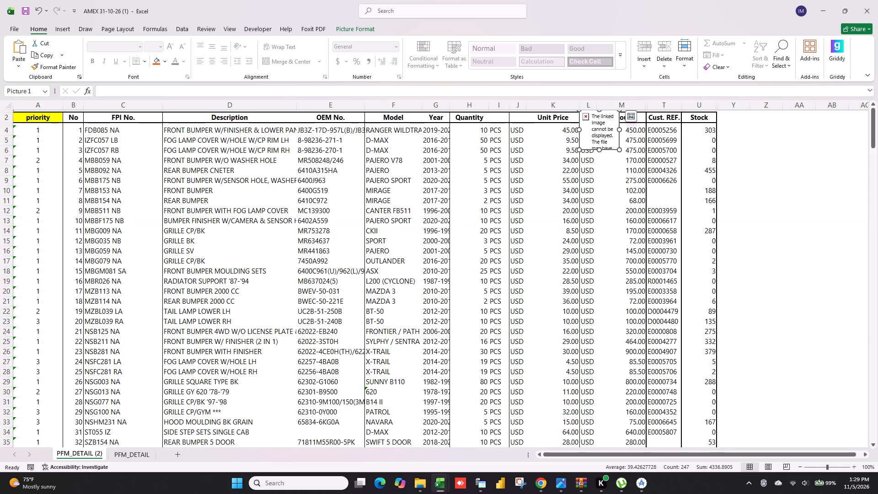
{"action": "key", "text": "Delete"}
{"action": "left_click", "coordinate": [789, 200]}
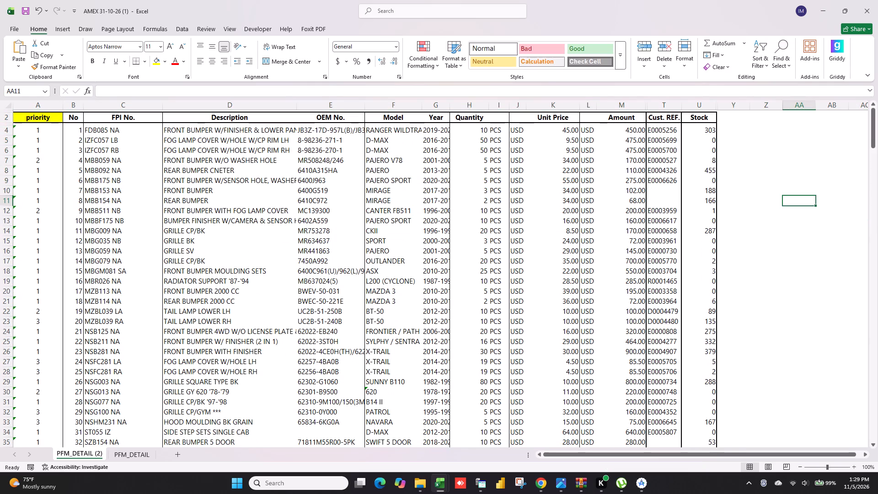
Examine the Cust. REF. column for item rows that have no reference.
{"action": "left_click", "coordinate": [664, 197]}
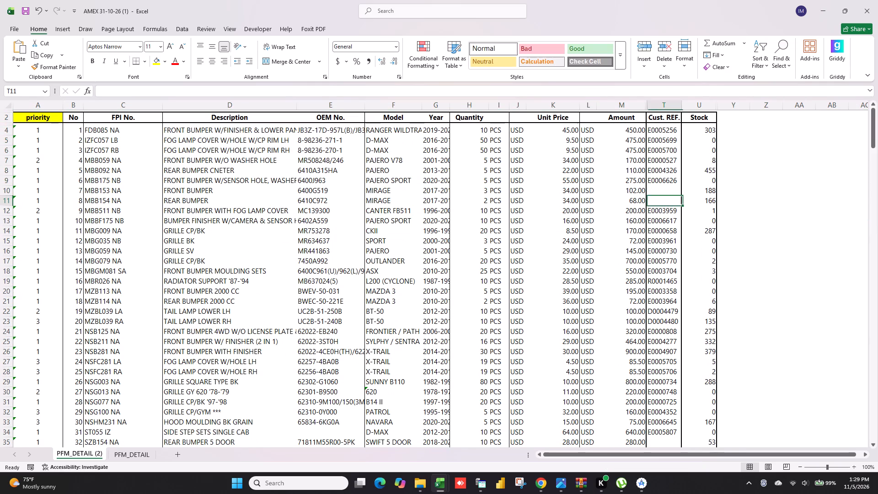
{"action": "scroll", "coordinate": [670, 271], "scroll_direction": "down", "scroll_amount": 20}
{"action": "scroll", "coordinate": [670, 271], "scroll_direction": "down", "scroll_amount": 2}
{"action": "scroll", "coordinate": [664, 279], "scroll_direction": "up", "scroll_amount": 1}
{"action": "scroll", "coordinate": [664, 281], "scroll_direction": "down", "scroll_amount": 17}
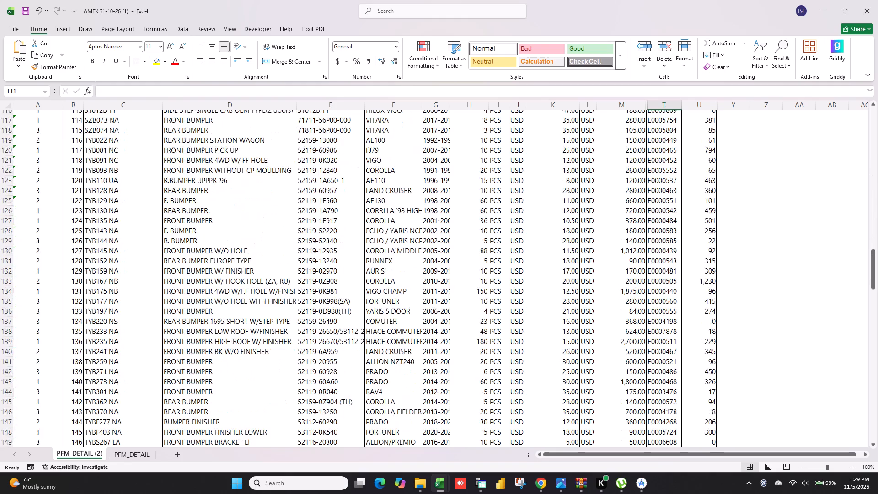
{"action": "left_click_drag", "start_coordinate": [872, 258], "coordinate": [871, 220]}
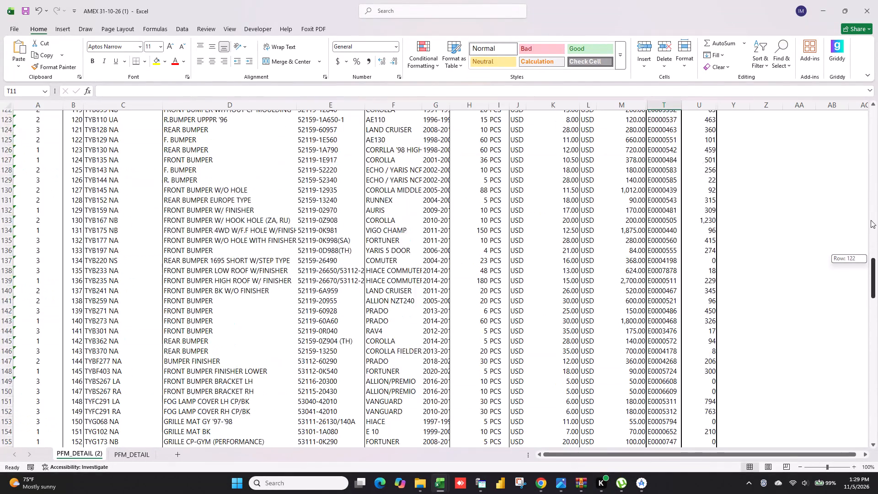
{"action": "left_click_drag", "start_coordinate": [871, 220], "coordinate": [871, 31]}
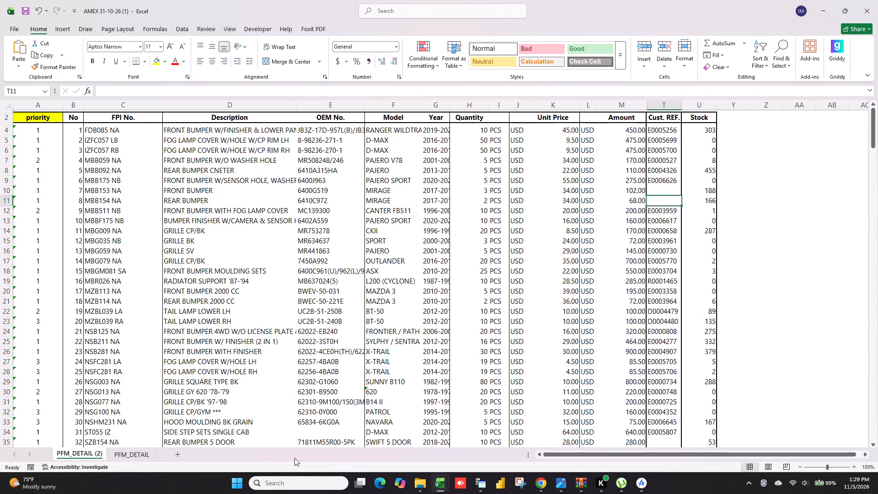
{"action": "left_click", "coordinate": [435, 484]}
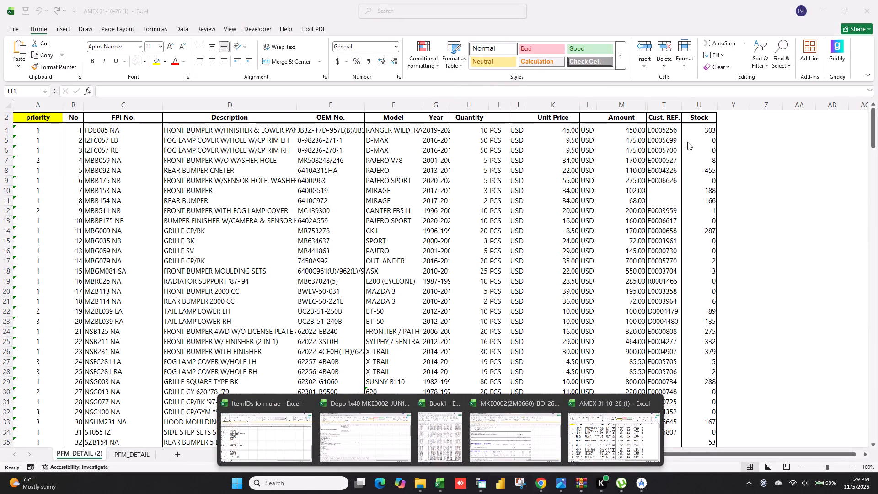
{"action": "left_click", "coordinate": [672, 183]}
{"action": "left_click", "coordinate": [664, 193]}
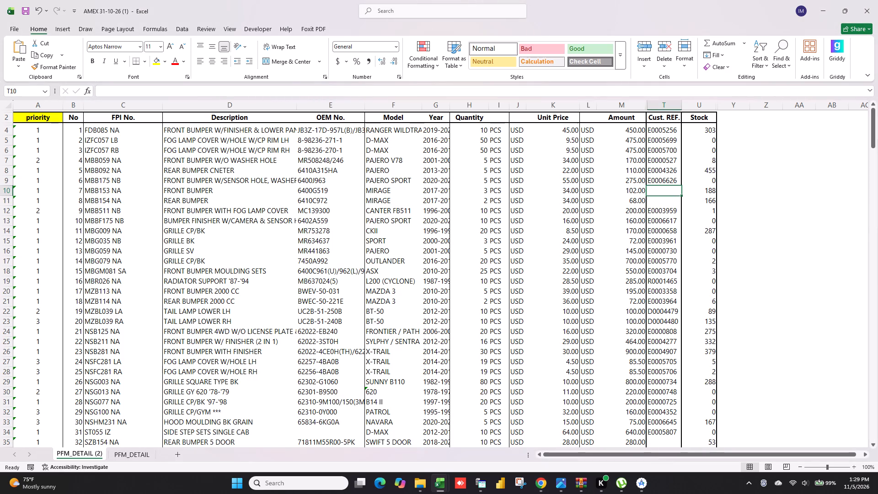
Turn on filtering for the table header from the Cust. REF. cell and open the Cust. REF. filter choices.
{"action": "left_click", "coordinate": [669, 118]}
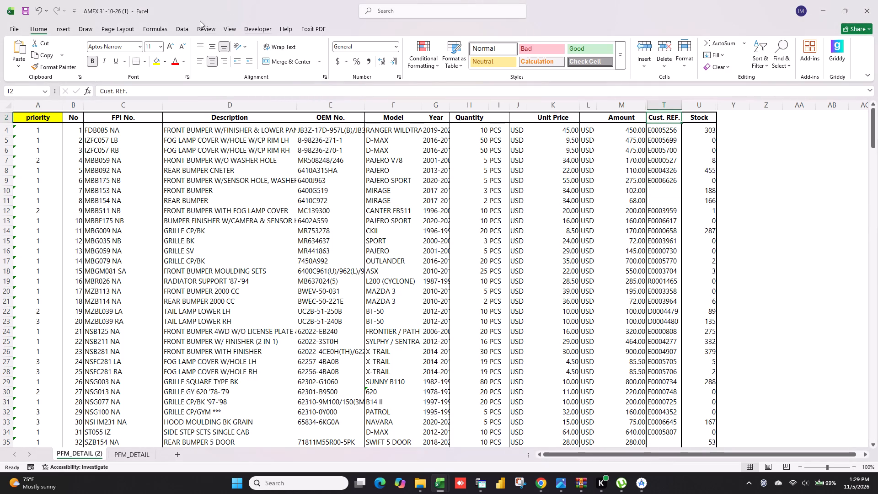
{"action": "left_click", "coordinate": [184, 27]}
{"action": "left_click", "coordinate": [322, 59]}
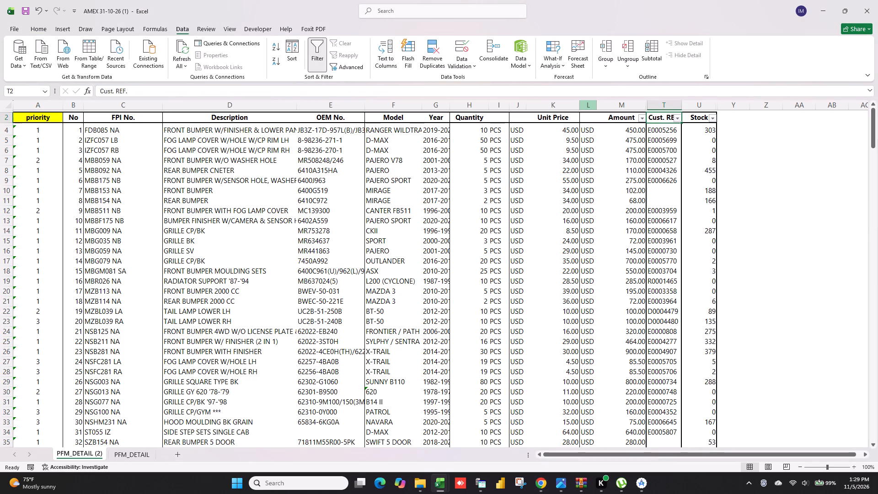
{"action": "left_click", "coordinate": [676, 121]}
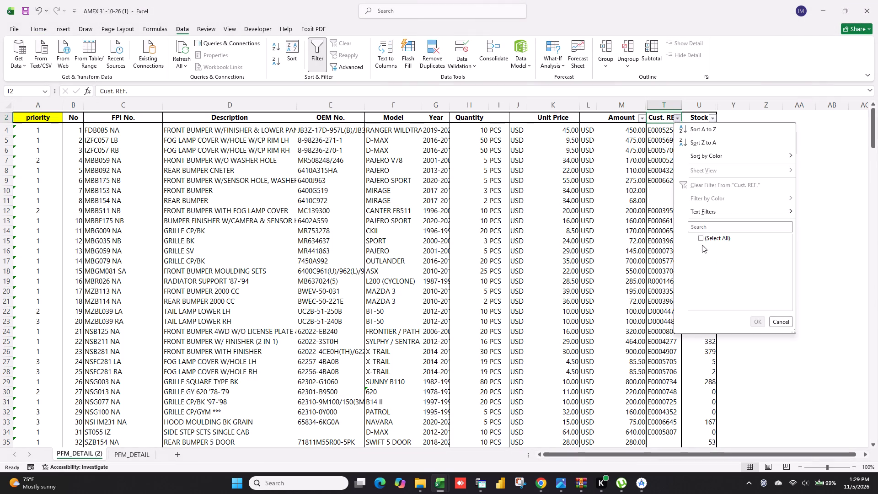
{"action": "left_click", "coordinate": [662, 203]}
{"action": "left_click", "coordinate": [662, 188]}
{"action": "left_click", "coordinate": [663, 198]}
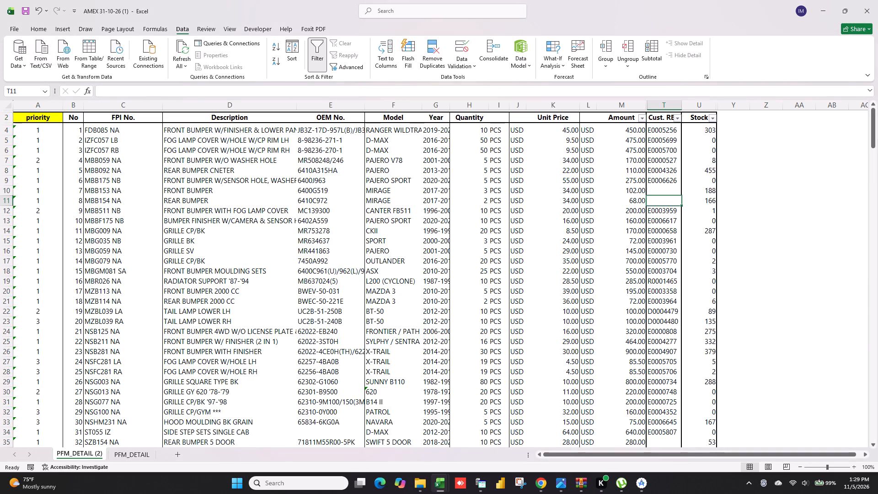
Copy the FPI number MBB153 NA of the Mirage front bumper, whose Cust. REF. is blank.
{"action": "left_click", "coordinate": [41, 32]}
{"action": "left_click_drag", "start_coordinate": [746, 240], "coordinate": [732, 245]}
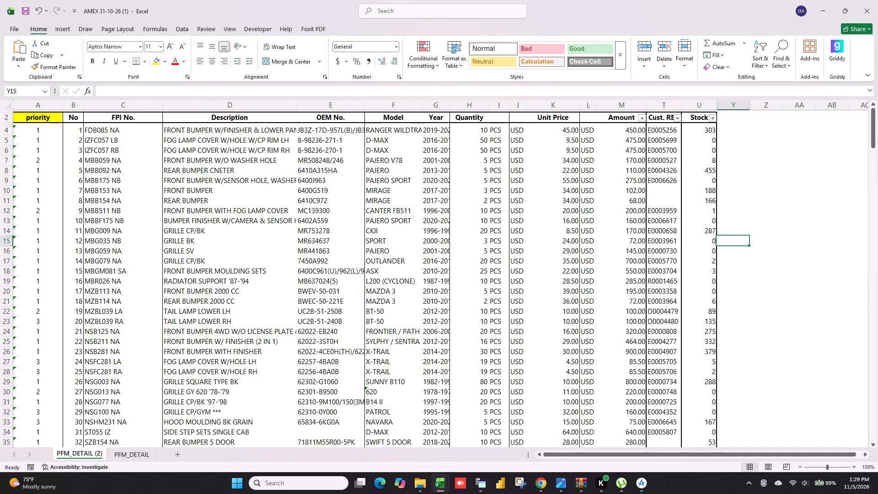
{"action": "left_click", "coordinate": [506, 262]}
{"action": "left_click", "coordinate": [654, 188]}
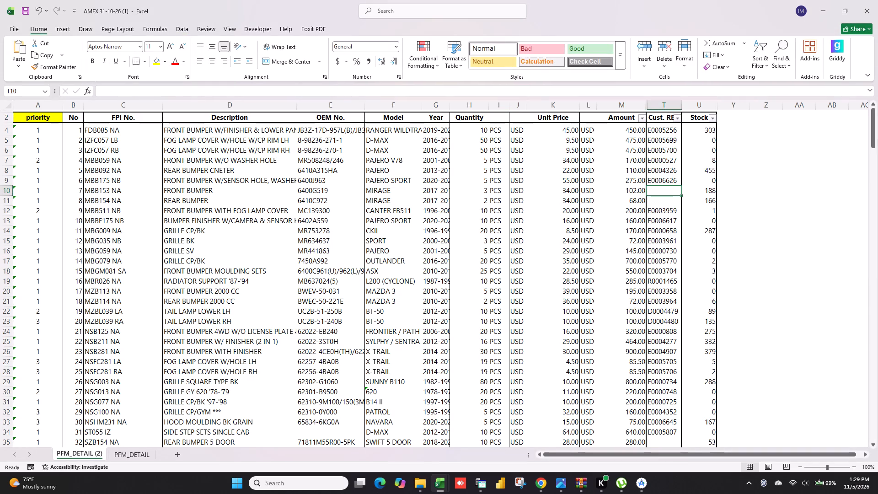
{"action": "left_click", "coordinate": [0, 193]}
{"action": "left_click", "coordinate": [1, 193]}
{"action": "left_click", "coordinate": [8, 191]}
{"action": "left_click", "coordinate": [129, 191]}
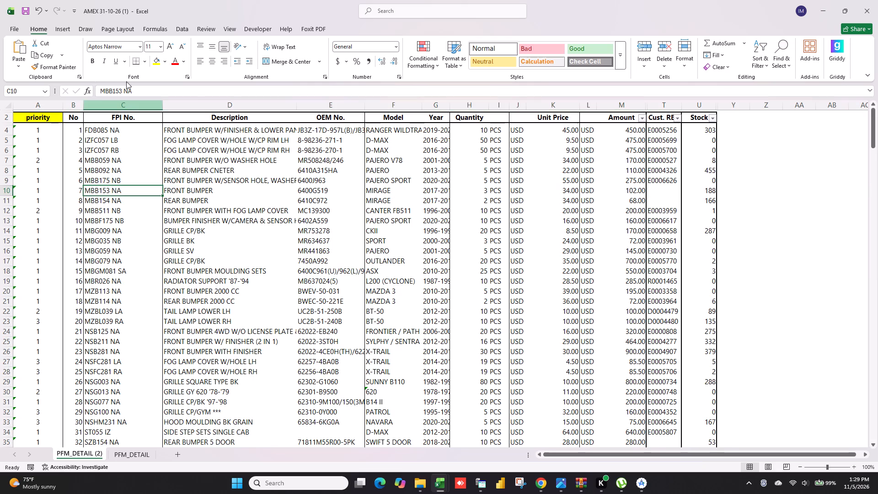
{"action": "left_click_drag", "start_coordinate": [143, 93], "coordinate": [0, 91]}
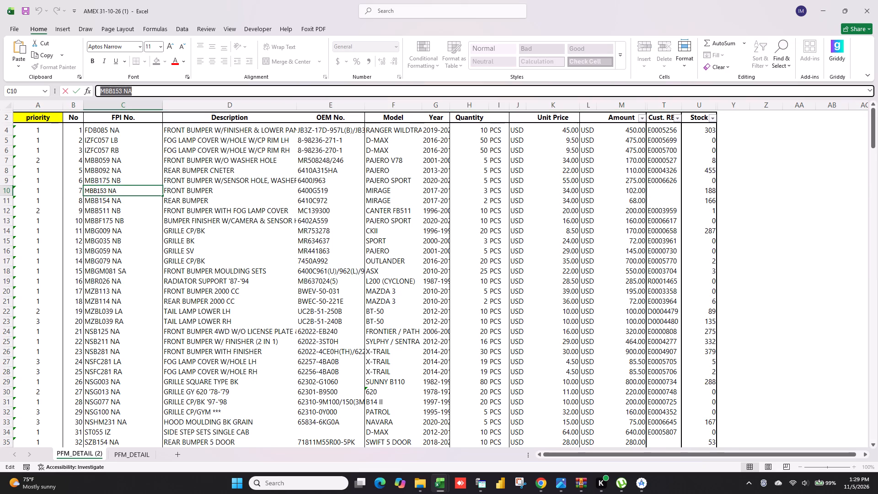
{"action": "key", "text": "ctrl+c"}
Switch to K8, open Stock Display and look up the product using the copied FPI number MBB153 NA.
{"action": "left_click", "coordinate": [476, 478]}
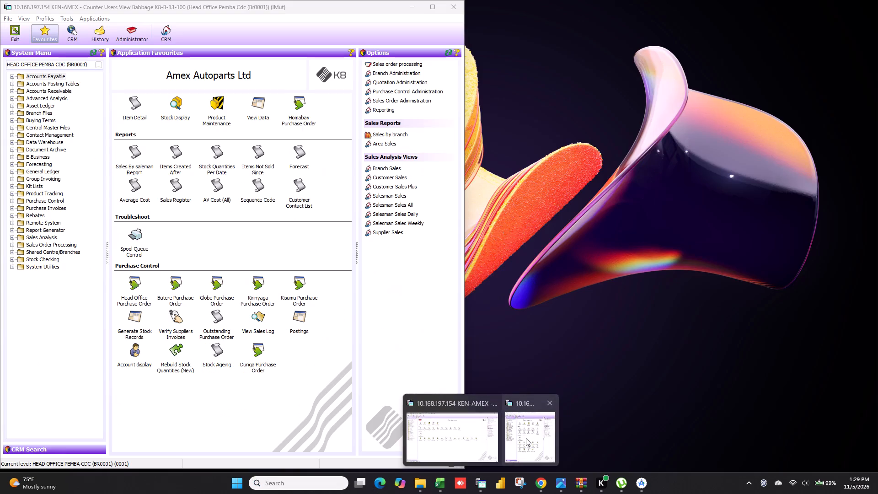
{"action": "left_click_drag", "start_coordinate": [526, 438], "coordinate": [521, 423]}
{"action": "double_click", "coordinate": [179, 111]}
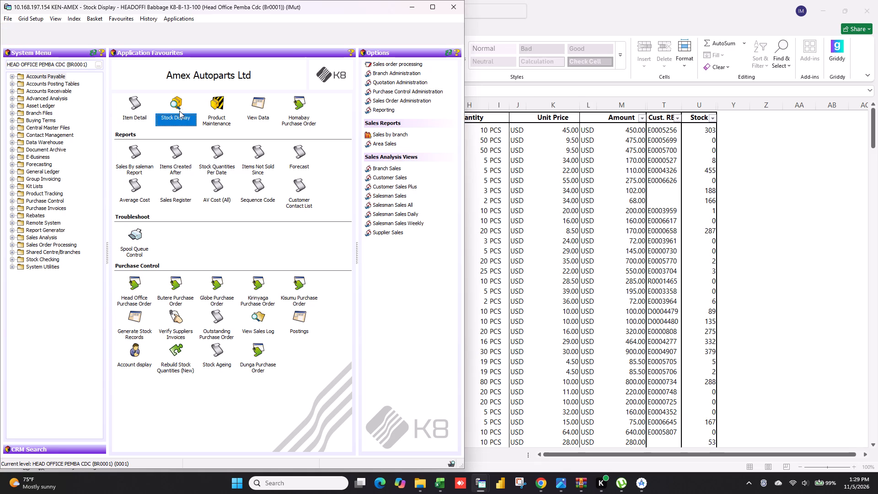
{"action": "key", "text": "ctrl+v"}
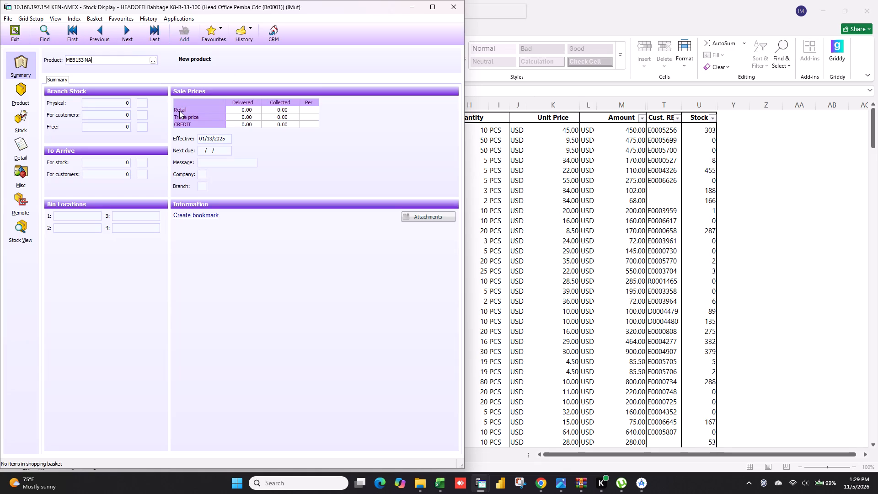
{"action": "key", "text": "Tab"}
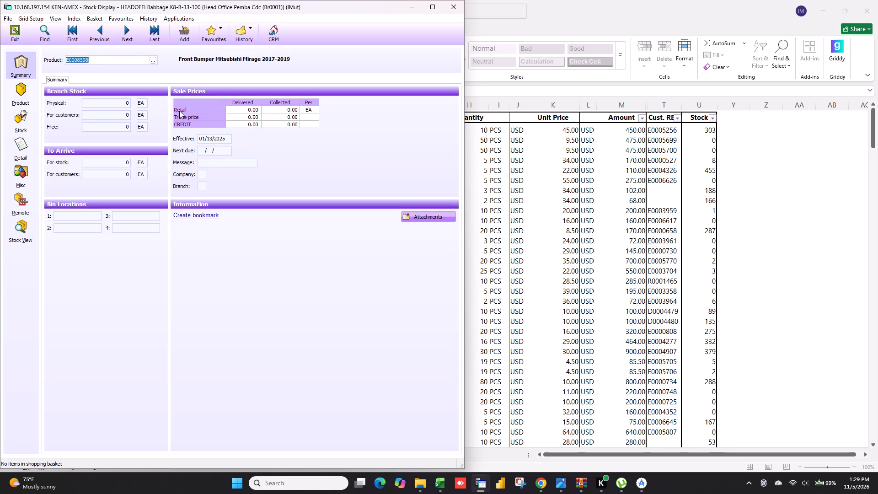
Copy product code E0008598 from K8 into the blank Cust. REF. cell of the MBB153 NA row in Excel.
{"action": "left_click_drag", "start_coordinate": [98, 60], "coordinate": [0, 64]}
{"action": "key", "text": "ctrl+c"}
{"action": "left_click", "coordinate": [664, 192]}
{"action": "left_click", "coordinate": [658, 190]}
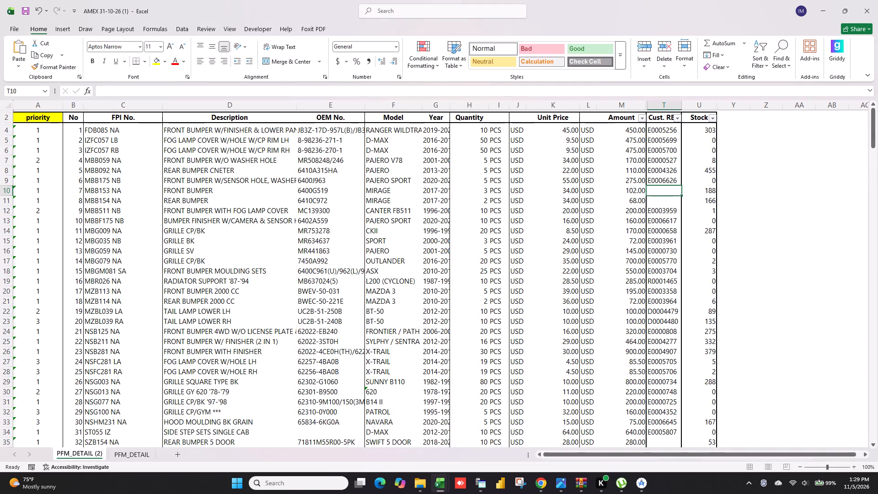
{"action": "key", "text": "ctrl+v"}
Copy OEM number 6410C972 of the Mirage rear bumper from Excel and search K8 Stock Display for it.
{"action": "left_click", "coordinate": [657, 201]}
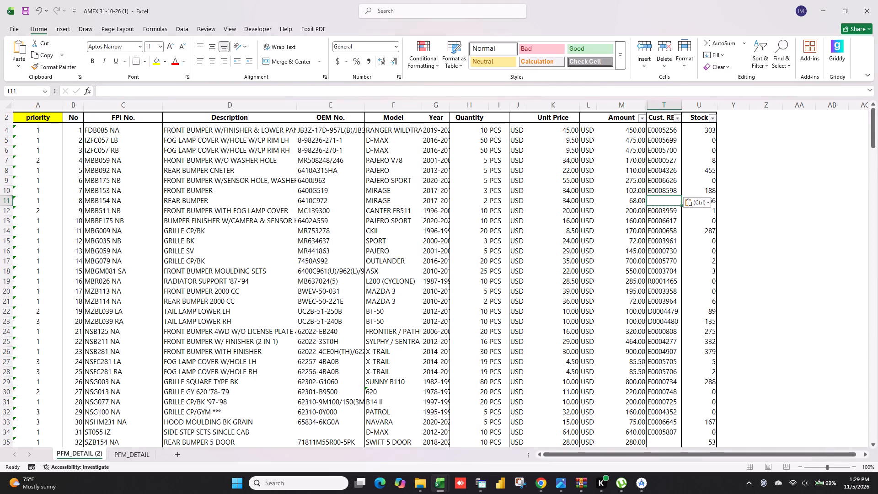
{"action": "left_click", "coordinate": [311, 201]}
{"action": "key", "text": "ctrl+c"}
{"action": "key", "text": "alt+Tab"}
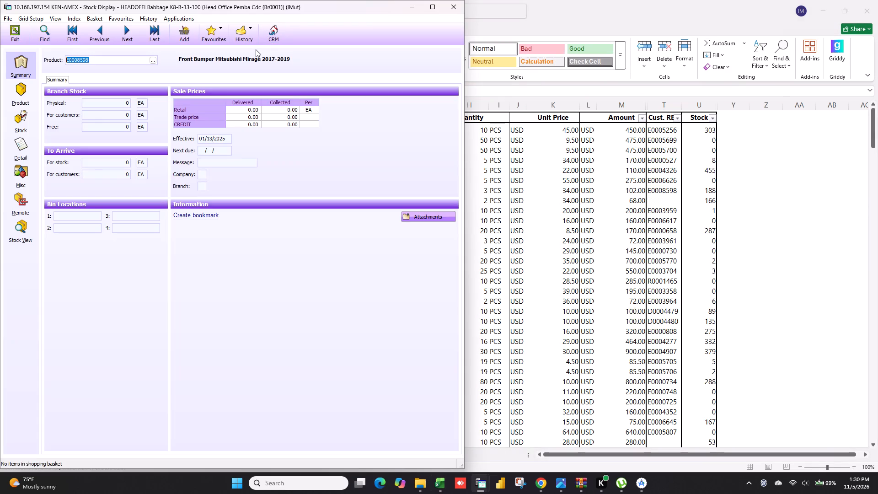
{"action": "key", "text": "ctrl+v"}
{"action": "key", "text": "Tab"}
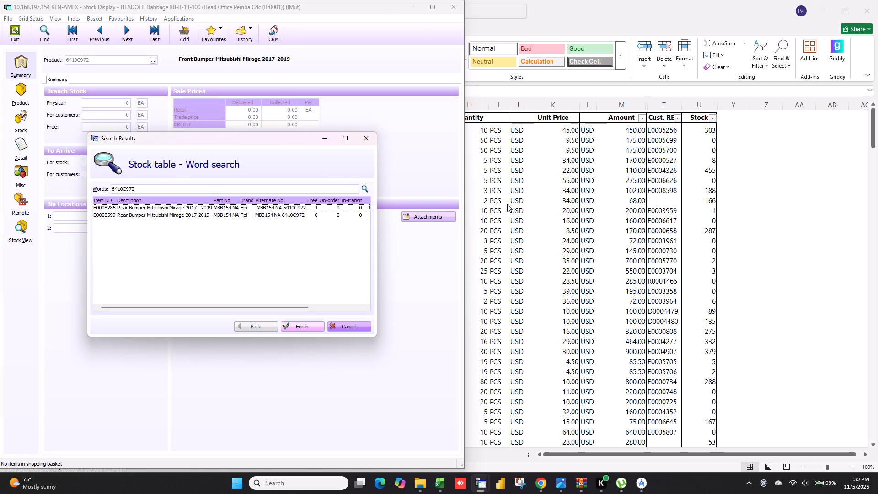
{"action": "left_click", "coordinate": [557, 201]}
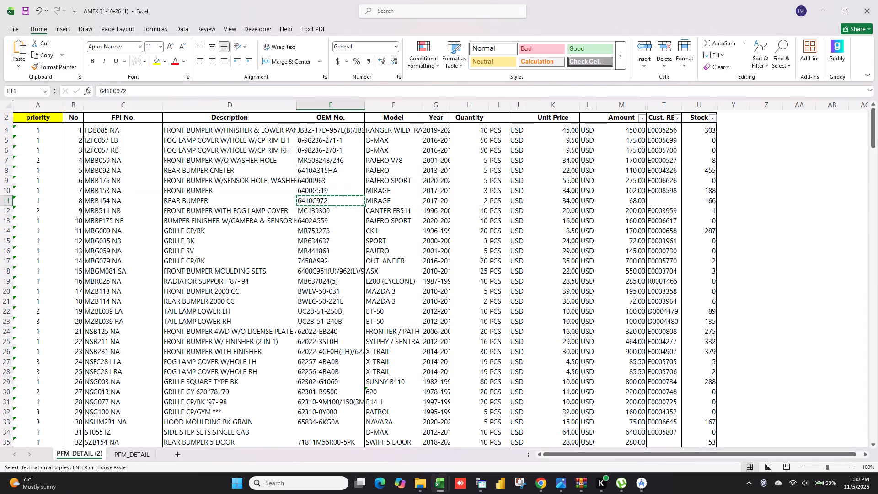
{"action": "key", "text": "alt+Tab"}
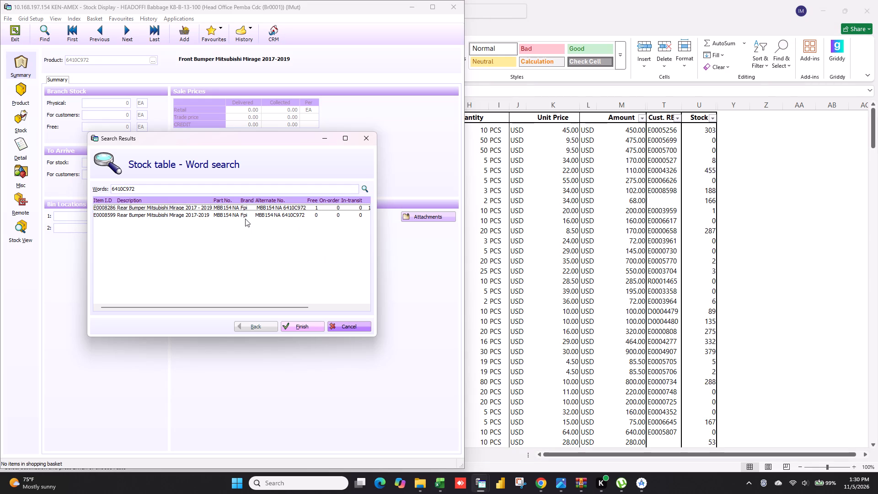
Copy the rear bumper's FPI number MBB154 NA from Excel and use it as the search words in K8's stock word search.
{"action": "left_click", "coordinate": [610, 243]}
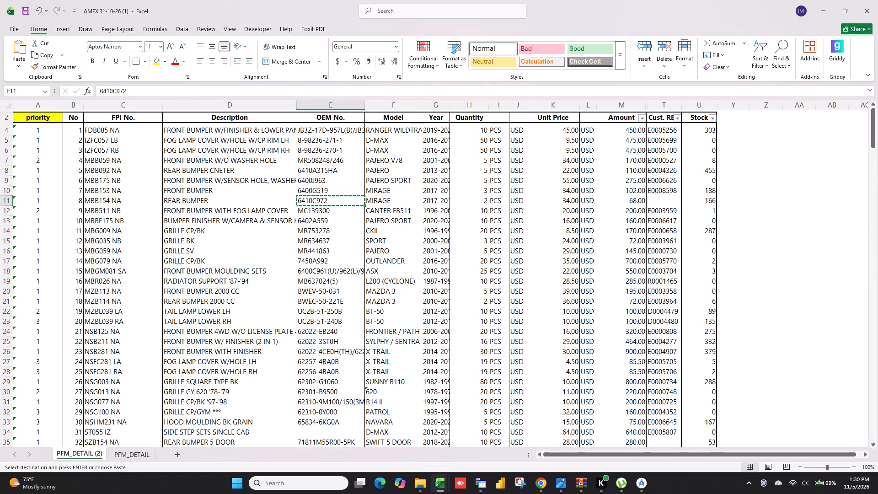
{"action": "left_click", "coordinate": [98, 203]}
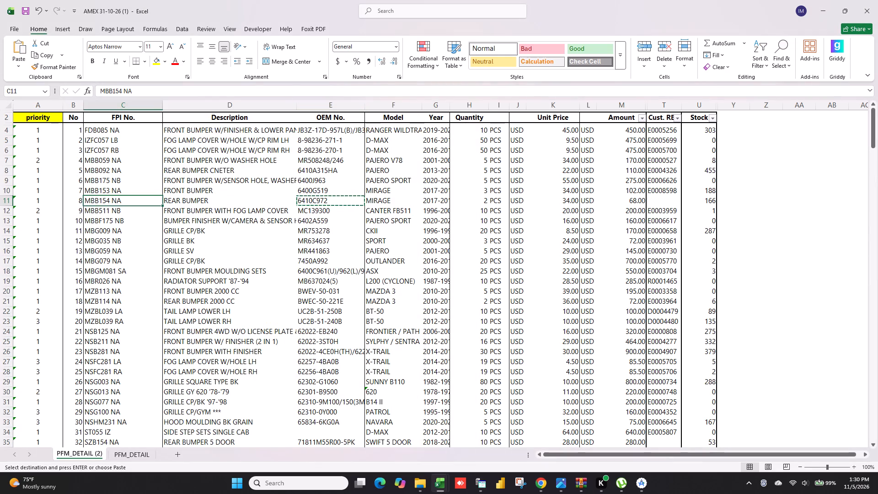
{"action": "key", "text": "ctrl+c"}
{"action": "key", "text": "alt+Tab"}
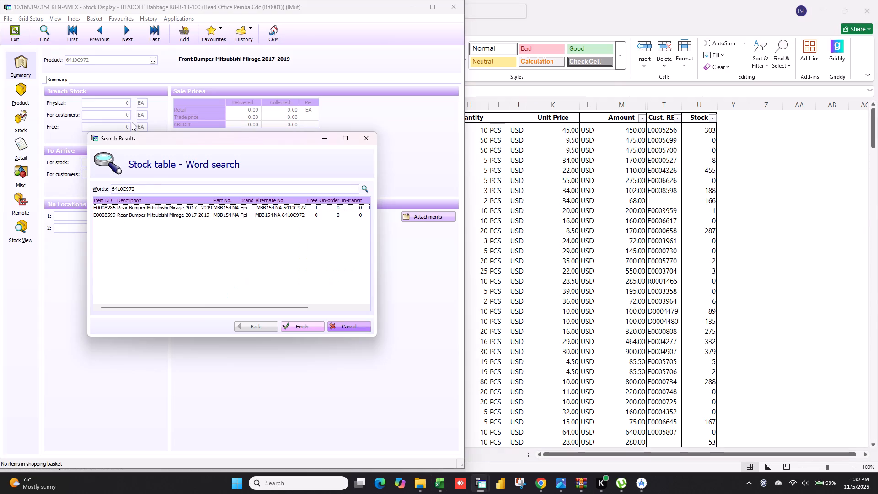
{"action": "left_click_drag", "start_coordinate": [147, 190], "coordinate": [55, 183]}
{"action": "key", "text": "ctrl+v"}
{"action": "key", "text": "Tab"}
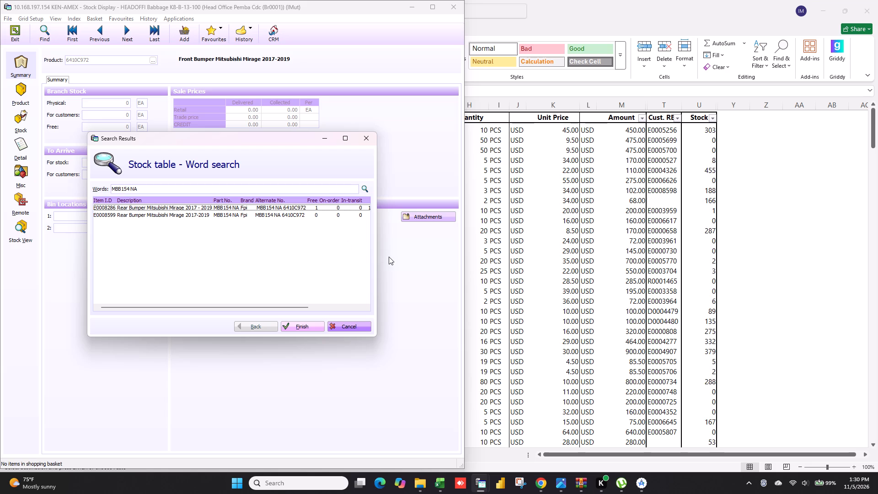
Select both Mirage rear bumper items, E0008286 and E0008599, in the stock search results.
{"action": "left_click", "coordinate": [284, 208], "text": "ctrl"}
{"action": "left_click", "coordinate": [284, 218], "text": "ctrl"}
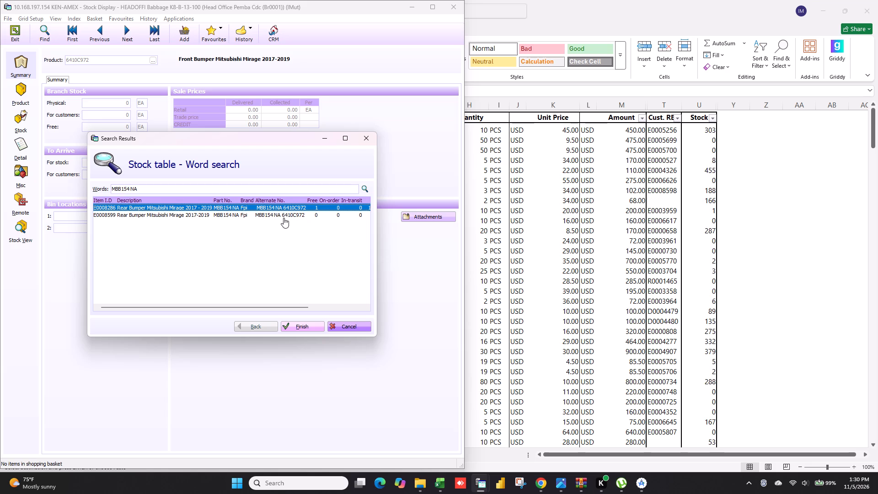
{"action": "left_click", "coordinate": [283, 214], "text": "ctrl"}
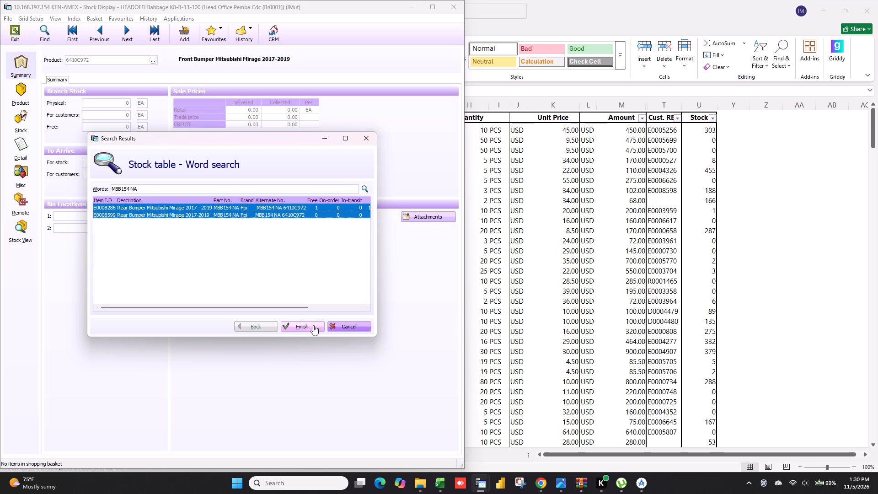
Load both selected Mirage rear bumper items into Stock Display and open the product details of E0008286.
{"action": "left_click", "coordinate": [313, 325]}
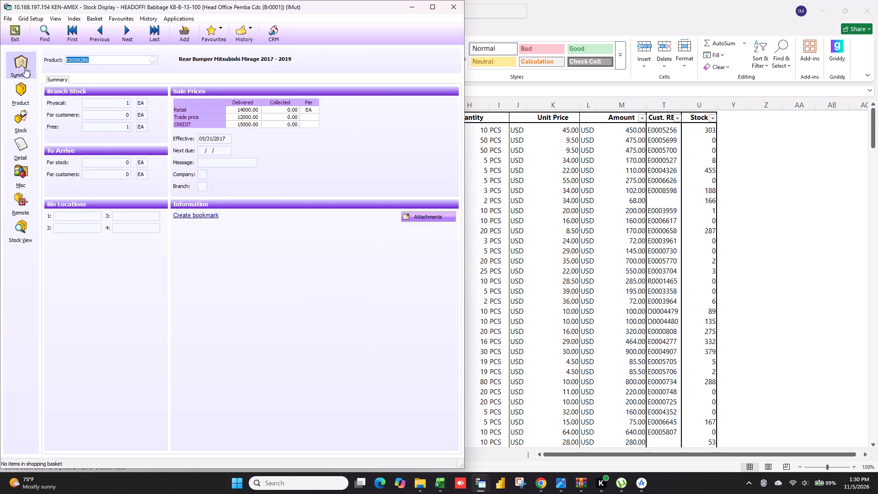
{"action": "left_click", "coordinate": [22, 86]}
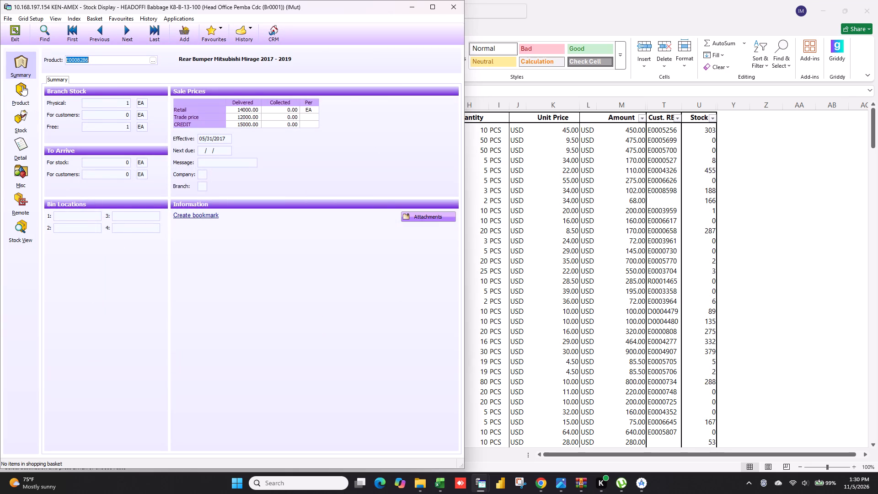
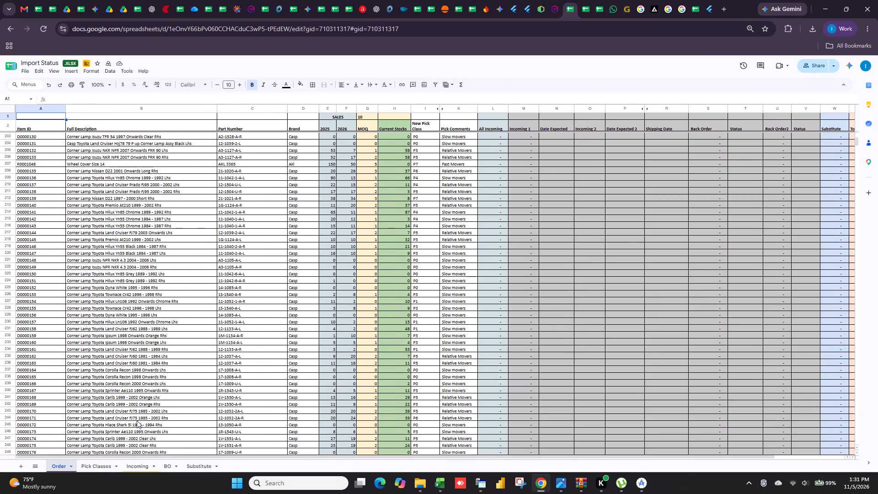
Copy item ID E0008599 of the Mirage 2017-2019 rear bumper from the Import Status Order sheet and switch to K8 Stock Display.
{"action": "left_click_drag", "start_coordinate": [857, 142], "coordinate": [863, 464]}
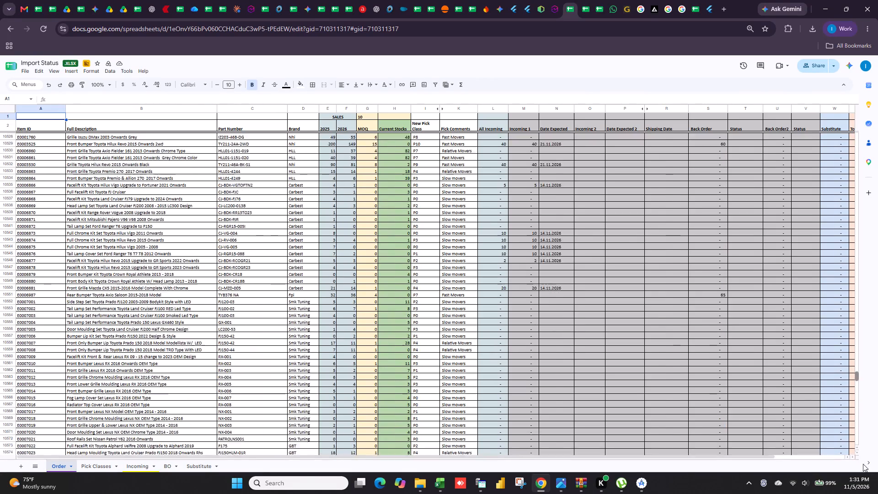
{"action": "left_click_drag", "start_coordinate": [863, 464], "coordinate": [870, 493]}
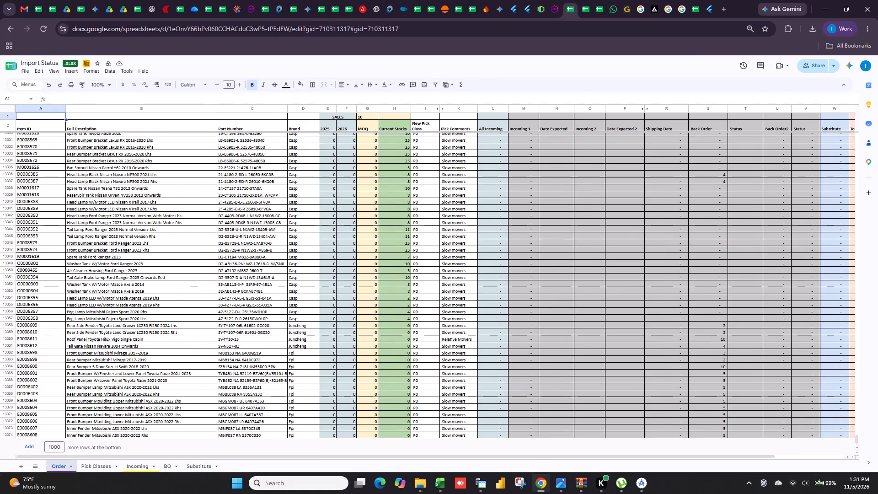
{"action": "left_click", "coordinate": [28, 358]}
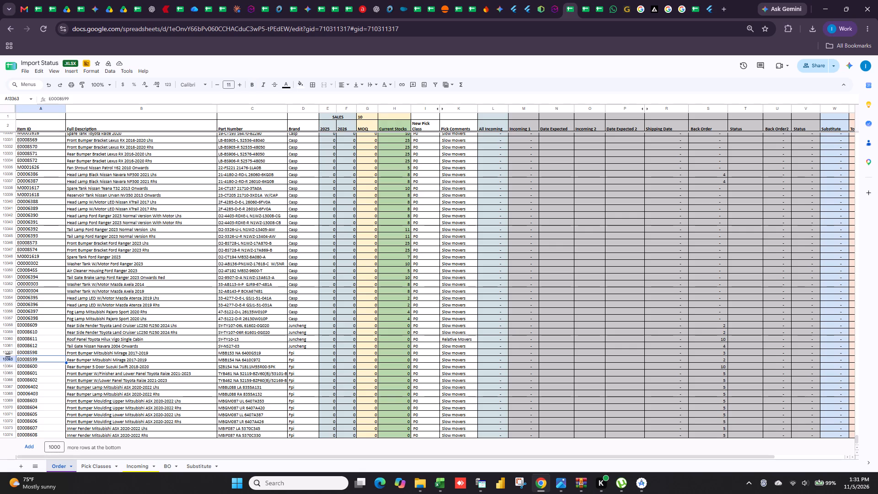
{"action": "left_click", "coordinate": [57, 375]}
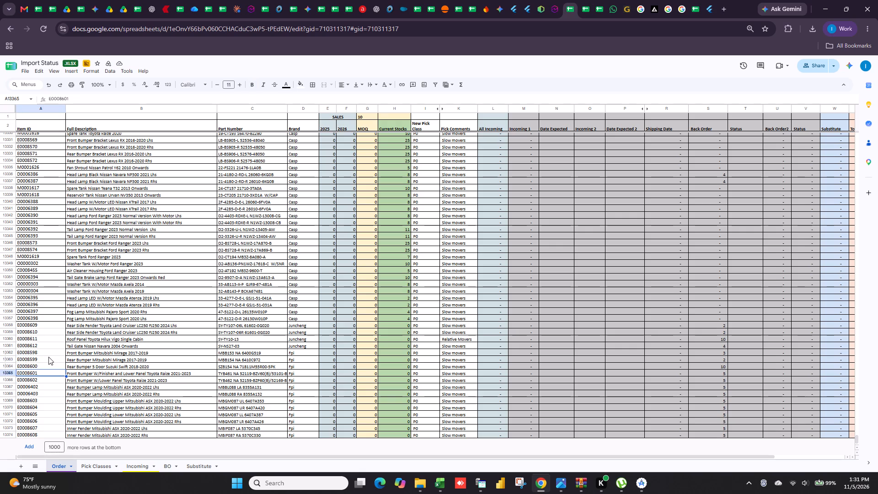
{"action": "left_click", "coordinate": [47, 357]}
{"action": "key", "text": "ctrl+c"}
{"action": "key", "text": "alt+Tab"}
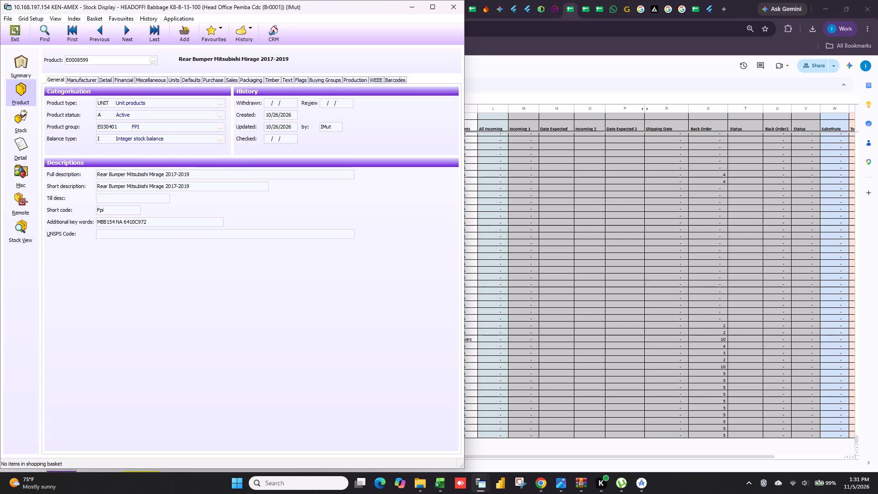
Copy product code E0008599 from Stock Display and load that product in K8 Product Maintenance.
{"action": "left_click_drag", "start_coordinate": [97, 60], "coordinate": [0, 81]}
{"action": "key", "text": "ctrl+c"}
{"action": "left_click", "coordinate": [11, 37]}
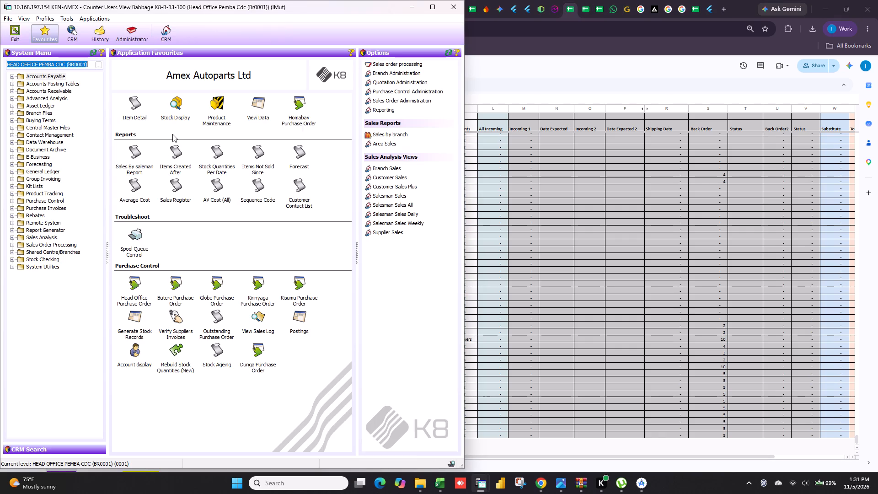
{"action": "double_click", "coordinate": [213, 104]}
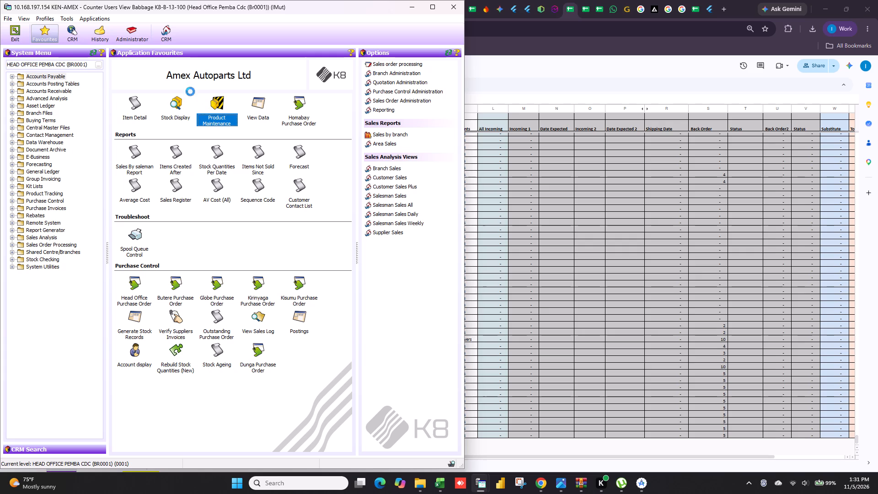
{"action": "key", "text": "ctrl+v"}
{"action": "key", "text": "Tab"}
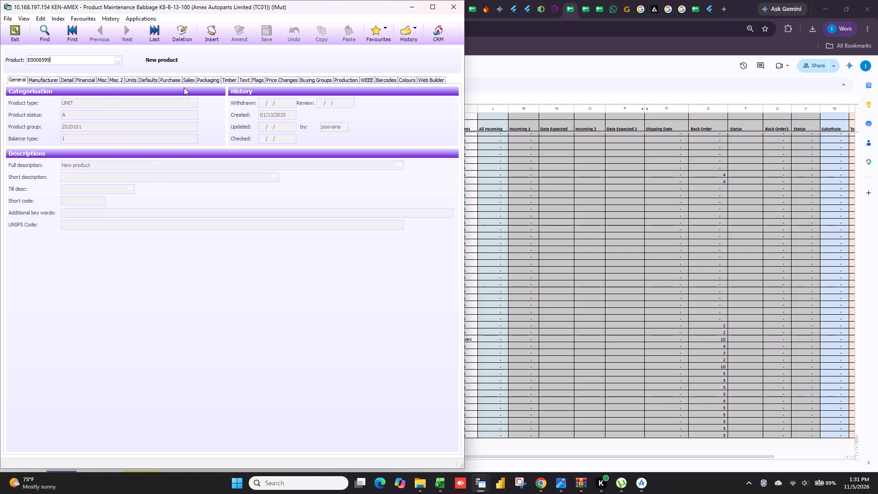
Delete product E0008599, Rear Bumper Mitsubishi Mirage 2017-2019, through Product Deletion and refresh the deletion results.
{"action": "left_click", "coordinate": [189, 27]}
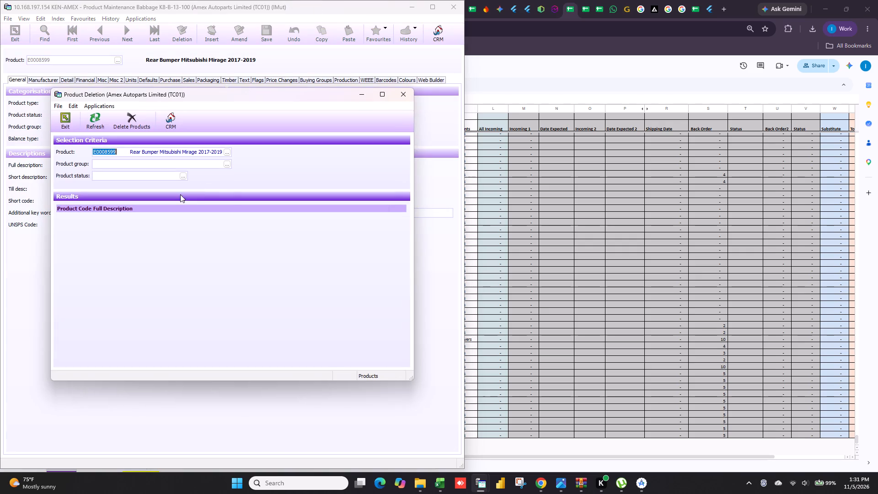
{"action": "left_click", "coordinate": [96, 122]}
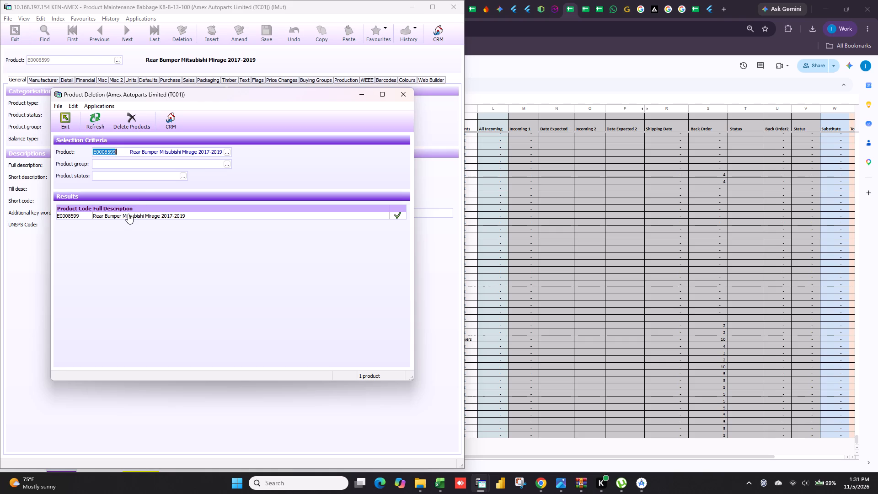
{"action": "left_click", "coordinate": [128, 214]}
{"action": "left_click", "coordinate": [132, 120]}
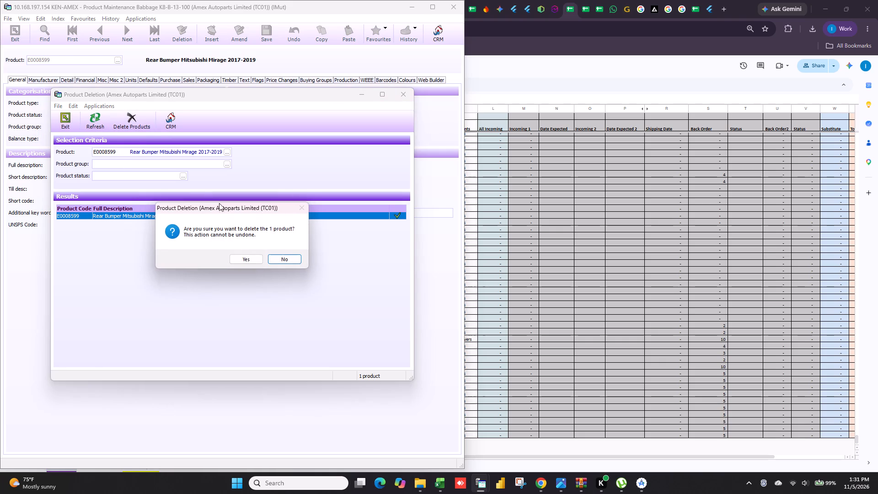
{"action": "left_click", "coordinate": [251, 257]}
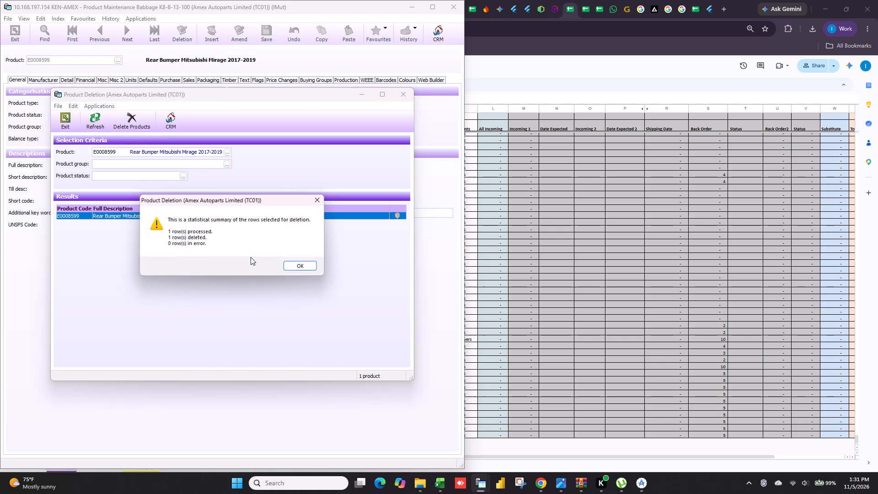
{"action": "left_click", "coordinate": [306, 266]}
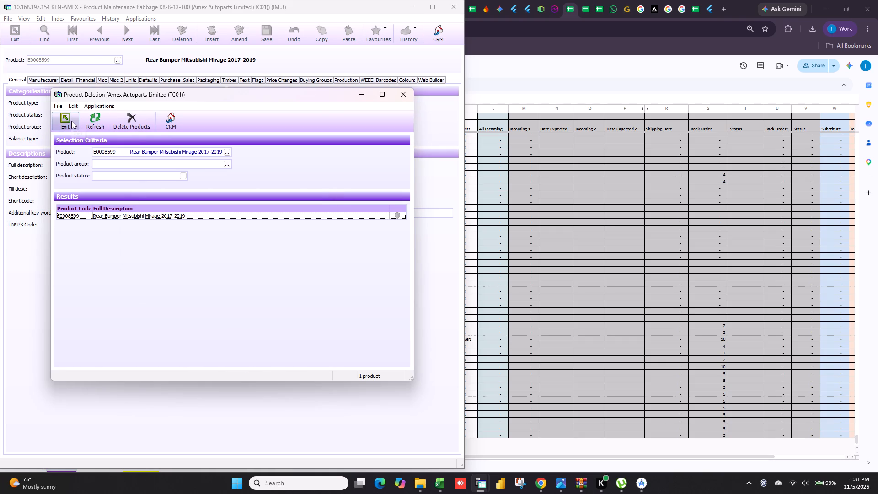
{"action": "left_click", "coordinate": [98, 125]}
{"action": "left_click", "coordinate": [257, 262]}
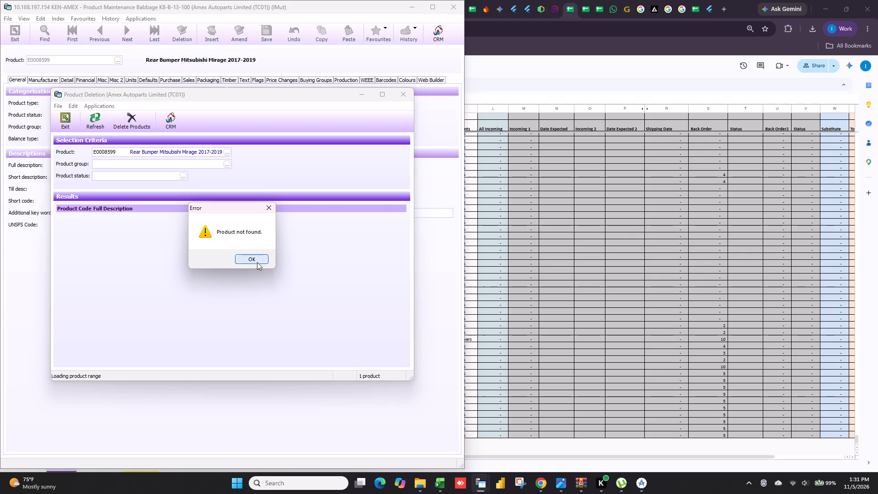
Copy FPI number MBB154 NA from Excel, leave K8 product maintenance, and look the number up in Stock Display.
{"action": "left_click", "coordinate": [625, 212]}
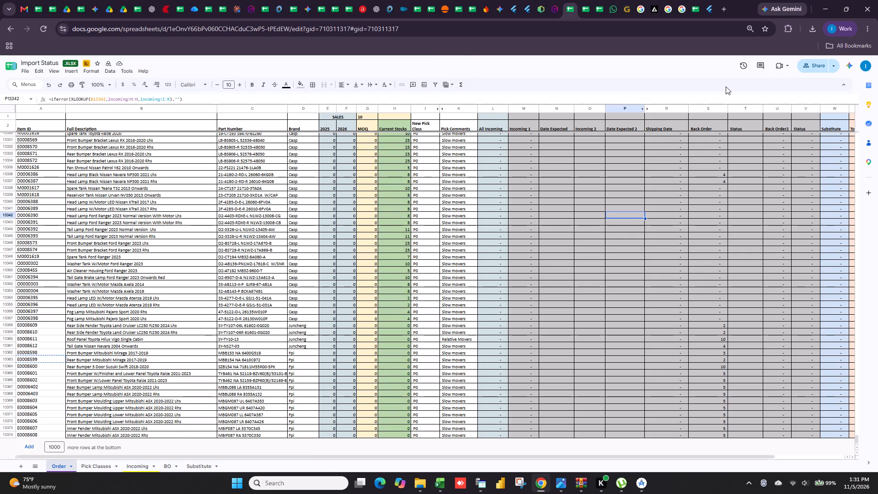
{"action": "left_click", "coordinate": [825, 11]}
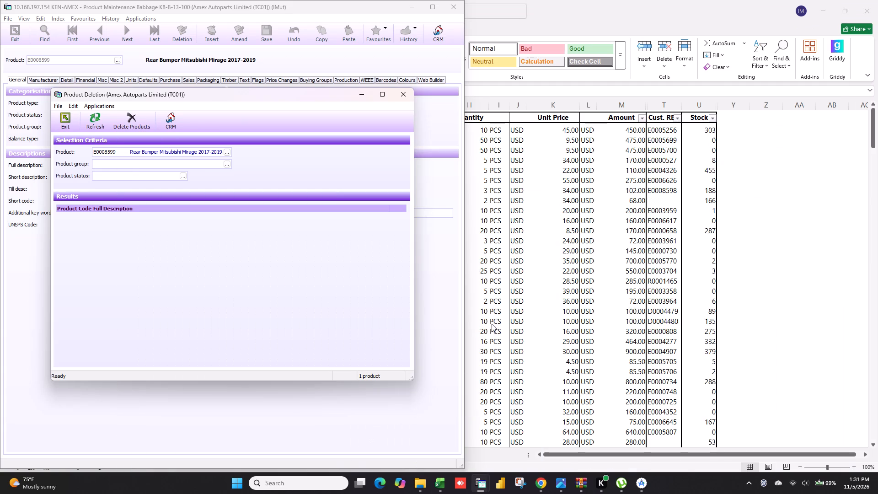
{"action": "left_click", "coordinate": [556, 295]}
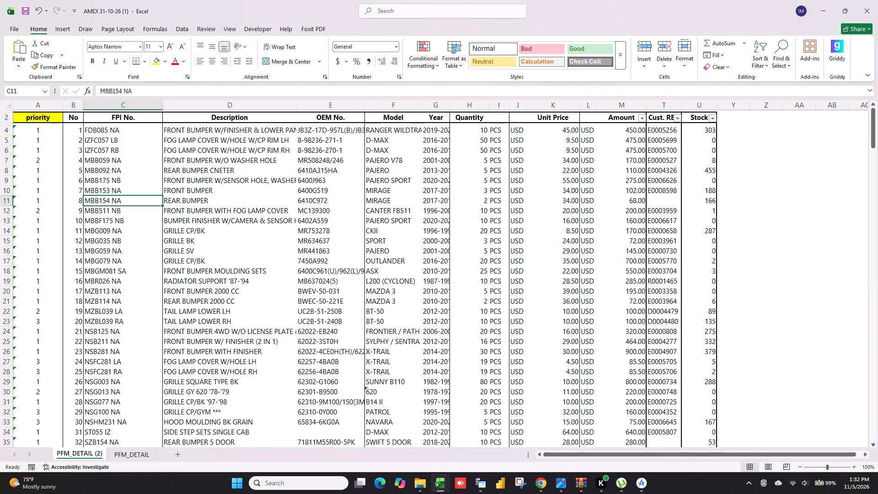
{"action": "left_click", "coordinate": [118, 221]}
{"action": "left_click", "coordinate": [94, 201]}
{"action": "key", "text": "ctrl+c"}
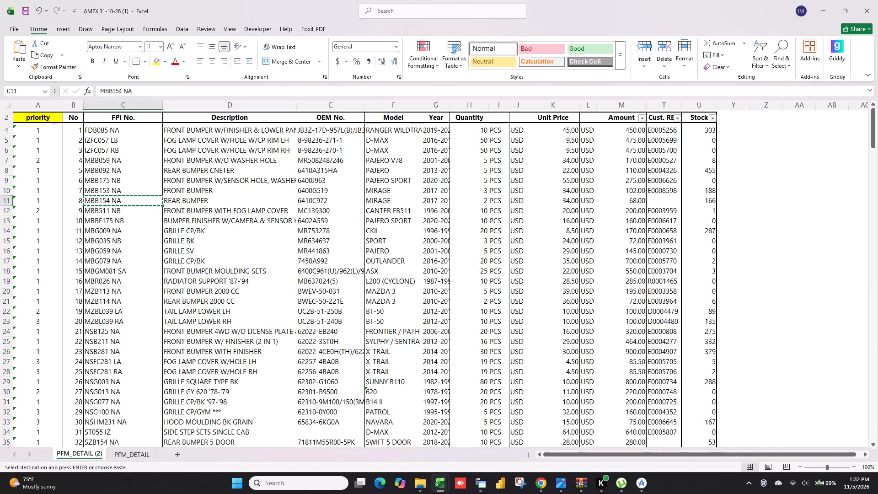
{"action": "key", "text": "alt+Tab"}
{"action": "left_click", "coordinate": [71, 127]}
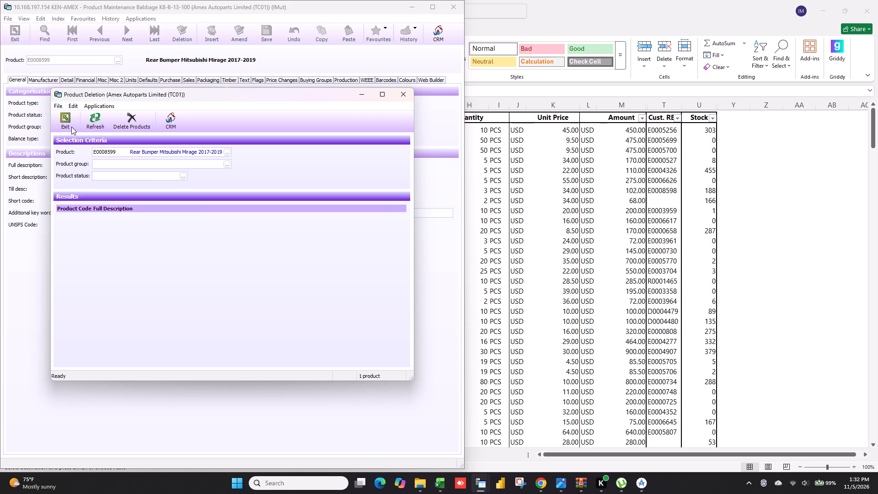
{"action": "left_click", "coordinate": [14, 31]}
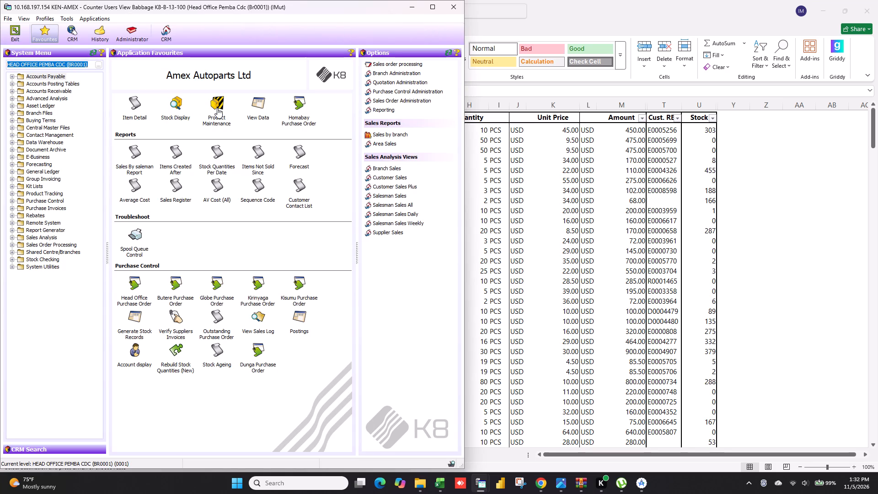
{"action": "left_click", "coordinate": [177, 116]}
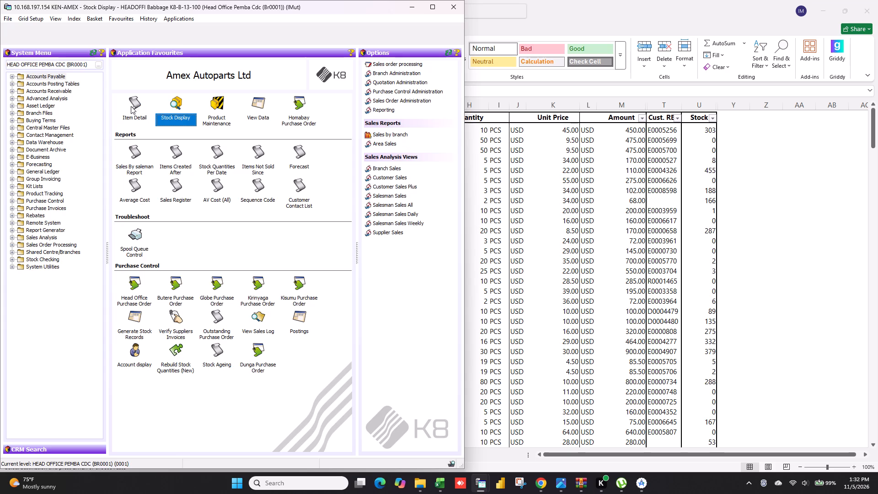
{"action": "key", "text": "ctrl+v"}
{"action": "key", "text": "Tab"}
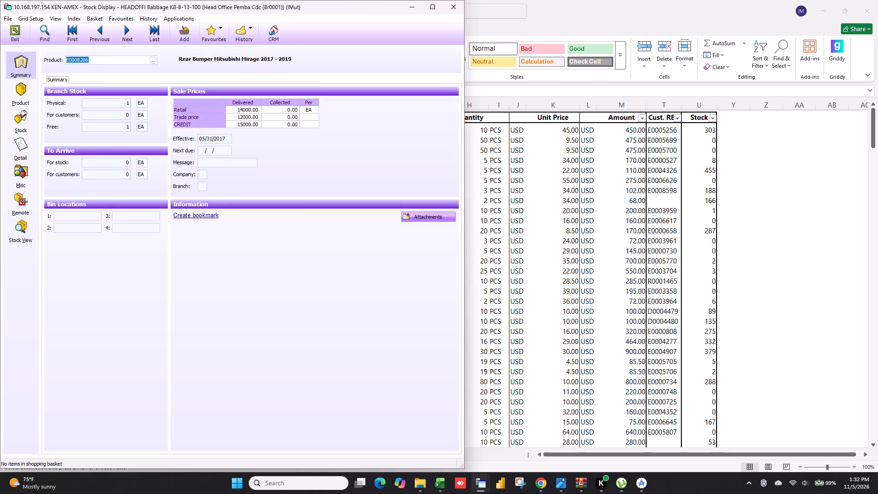
Copy product code E0008286 from K8 into the blank Cust. REF. cell of the MBB154 NA row in Excel.
{"action": "left_click_drag", "start_coordinate": [101, 63], "coordinate": [0, 72]}
{"action": "key", "text": "ctrl+c"}
{"action": "left_click", "coordinate": [535, 241]}
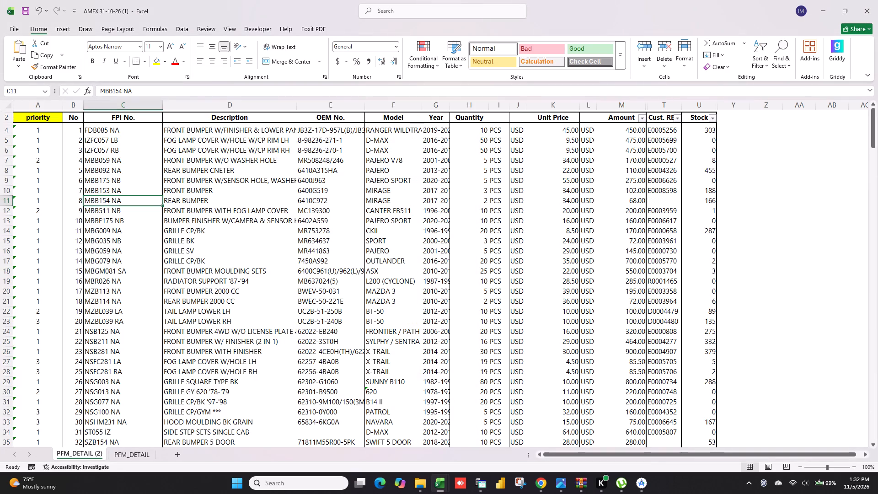
{"action": "left_click", "coordinate": [661, 201]}
{"action": "key", "text": "ctrl+v"}
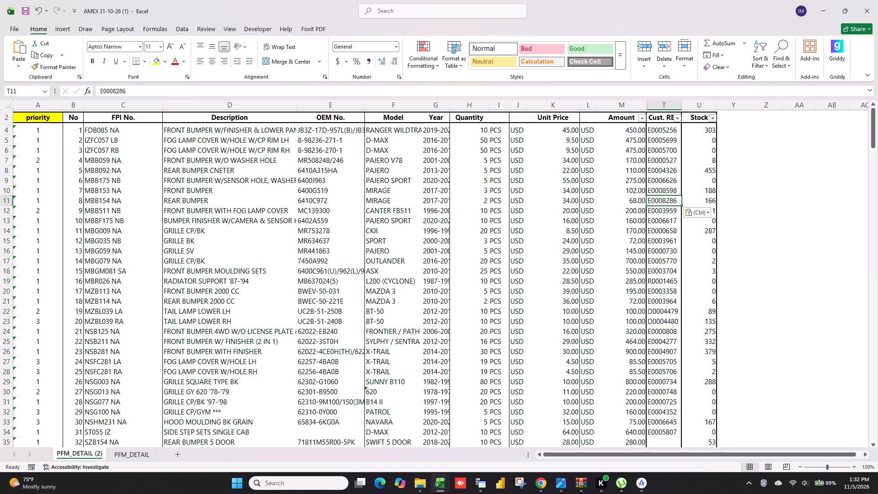
Copy the Mirage front bumper's FPI number MBB153 NA from Excel and look it up in K8 Stock Display.
{"action": "left_click", "coordinate": [323, 202]}
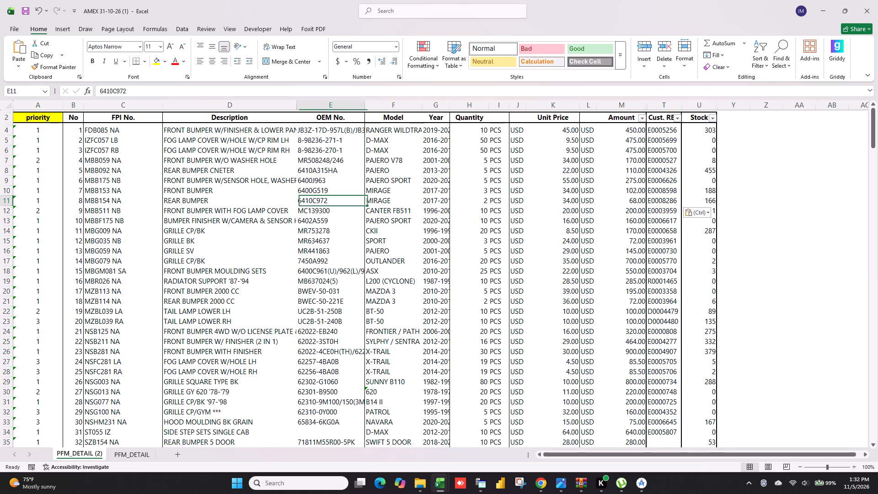
{"action": "left_click", "coordinate": [106, 192]}
{"action": "key", "text": "ctrl+c"}
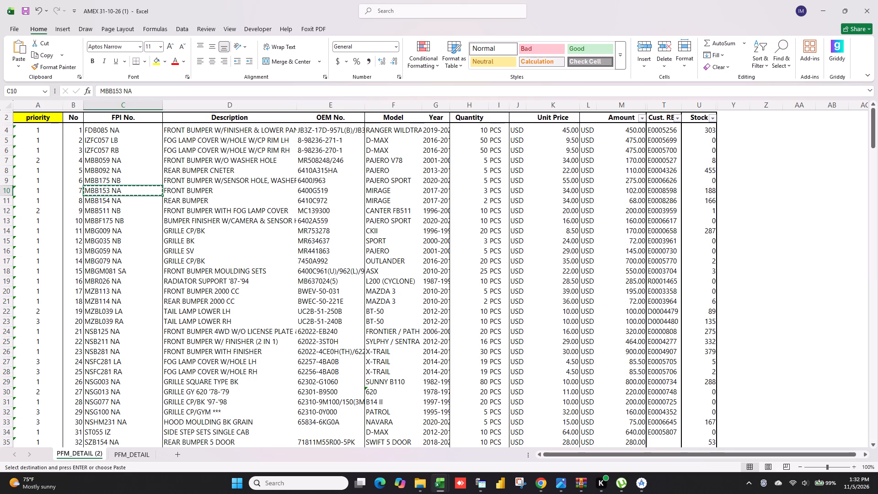
{"action": "key", "text": "alt+Tab"}
{"action": "key", "text": "ctrl+v"}
{"action": "key", "text": "Tab"}
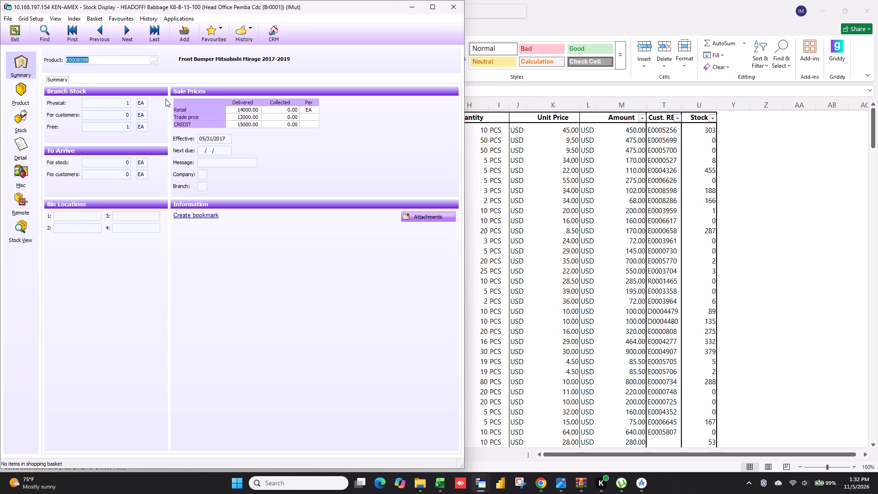
Copy the Swift 5-door rear bumper's FPI number SZB154 NA from Excel and look it up in K8 Stock Display.
{"action": "left_click", "coordinate": [593, 225]}
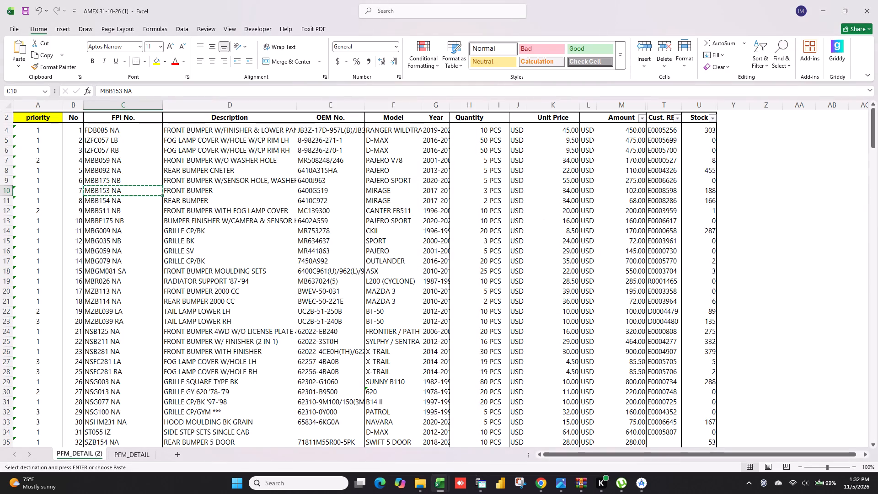
{"action": "scroll", "coordinate": [662, 304], "scroll_direction": "down", "scroll_amount": 2}
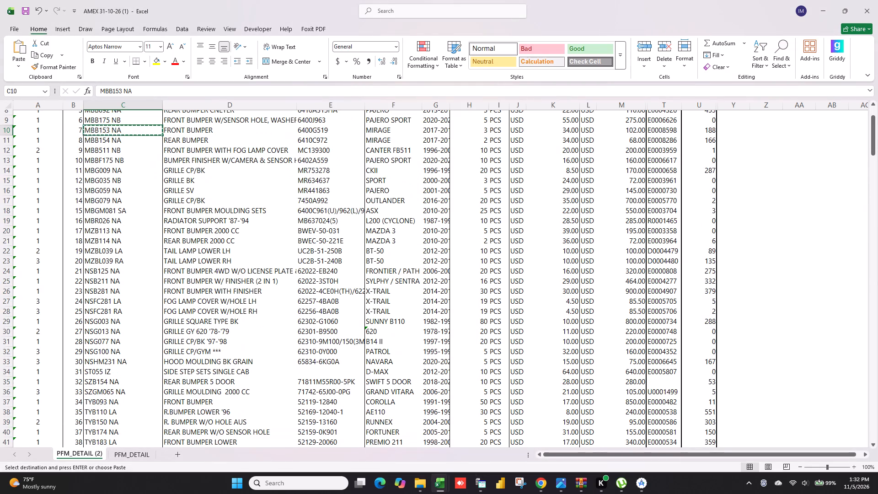
{"action": "left_click", "coordinate": [647, 379]}
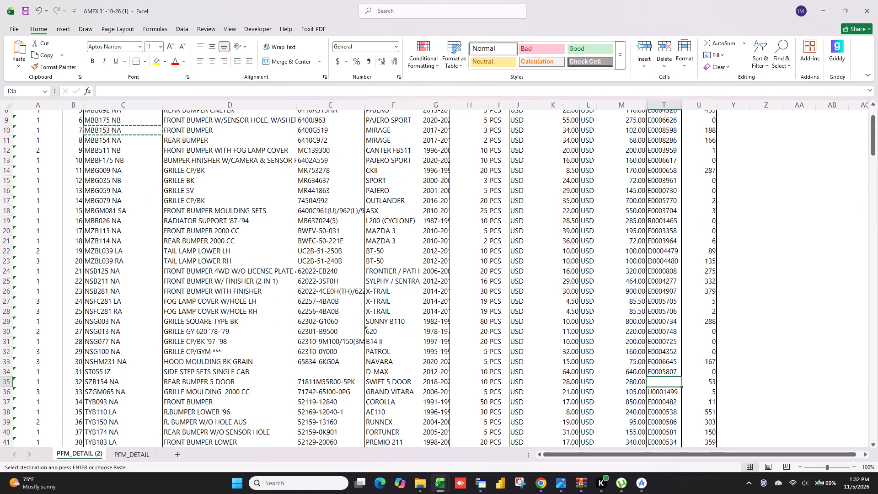
{"action": "left_click", "coordinate": [3, 382]}
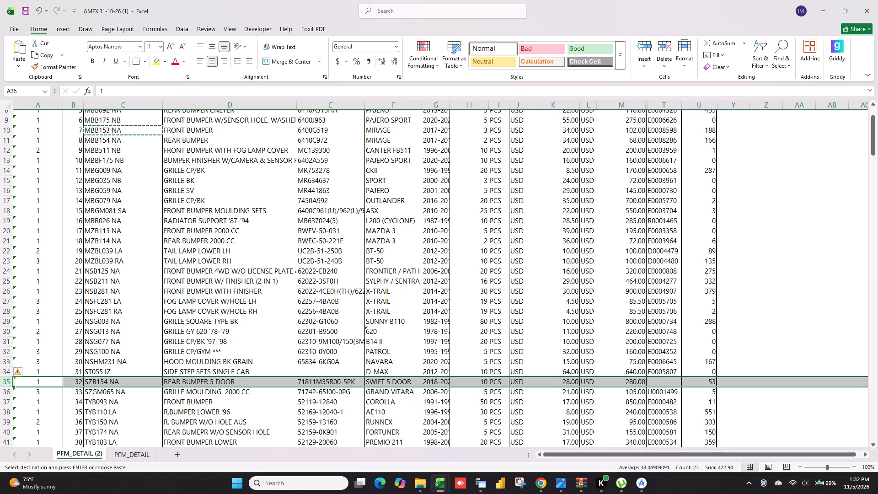
{"action": "left_click", "coordinate": [114, 382]}
{"action": "key", "text": "ctrl+c"}
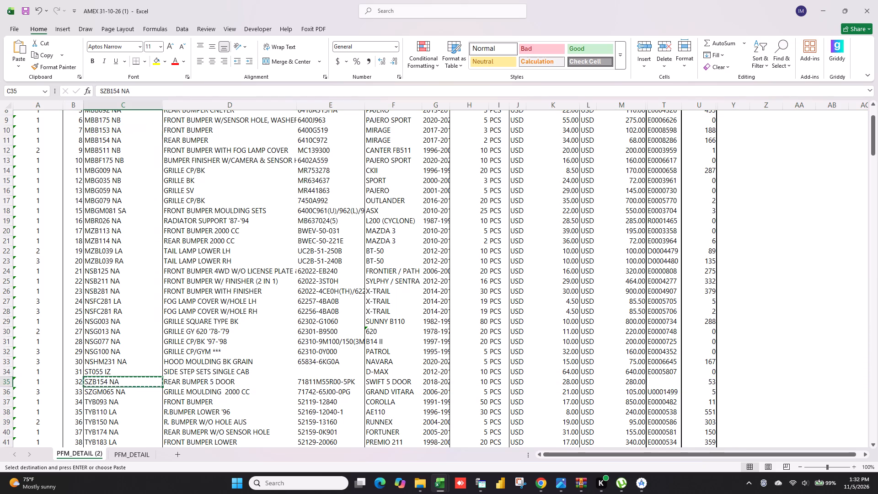
{"action": "key", "text": "alt+Tab"}
{"action": "key", "text": "ctrl+v"}
{"action": "key", "text": "Tab"}
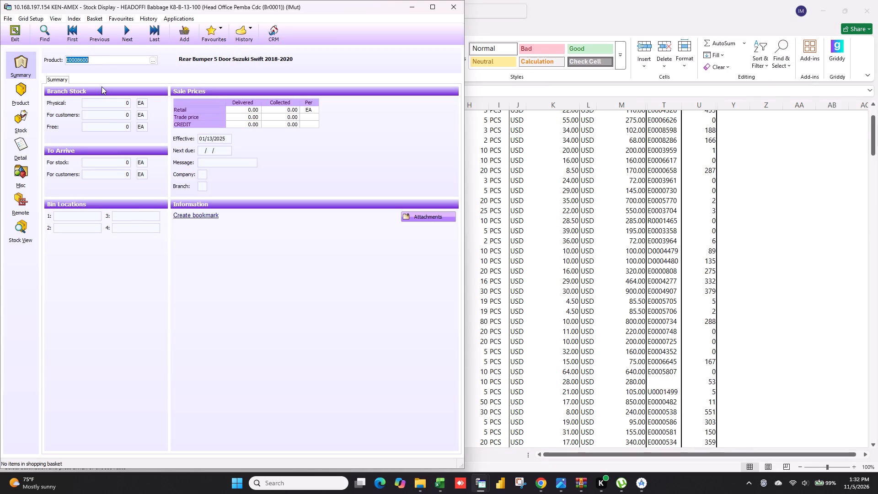
Copy product code E0008600 from K8 into the blank Cust. REF. cell of the SZB154 NA row in Excel.
{"action": "left_click_drag", "start_coordinate": [102, 61], "coordinate": [0, 62]}
{"action": "key", "text": "ctrl+c"}
{"action": "left_click", "coordinate": [369, 327]}
{"action": "left_click", "coordinate": [635, 376]}
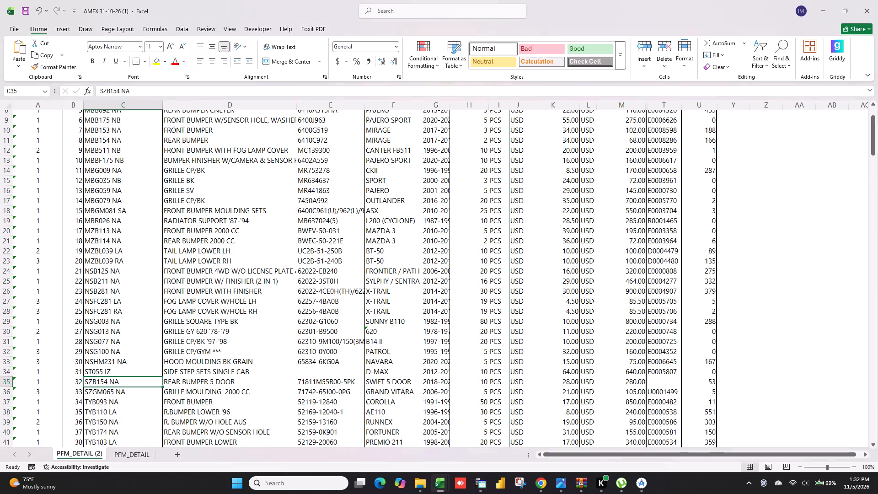
{"action": "left_click", "coordinate": [661, 380]}
{"action": "key", "text": "ctrl+v"}
Copy the Raize front bumper's FPI number TYB461 NA from Excel and look it up in K8 Stock Display.
{"action": "scroll", "coordinate": [656, 378], "scroll_direction": "down", "scroll_amount": 17}
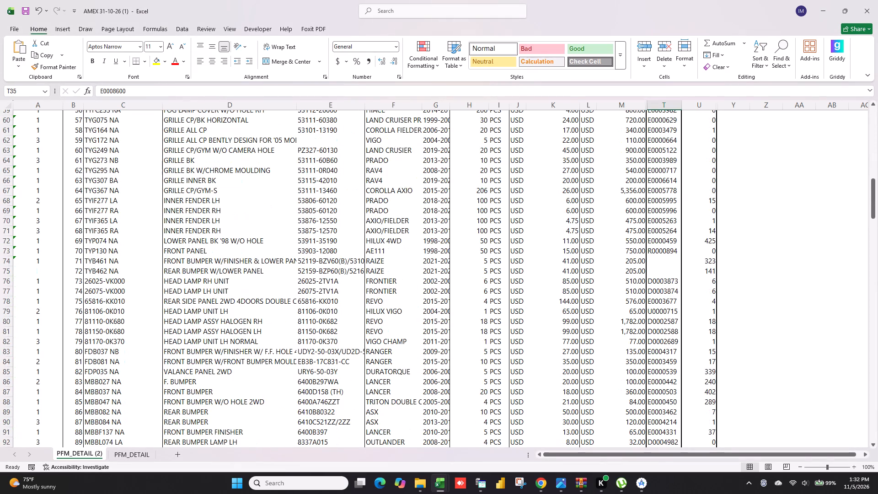
{"action": "left_click", "coordinate": [663, 266]}
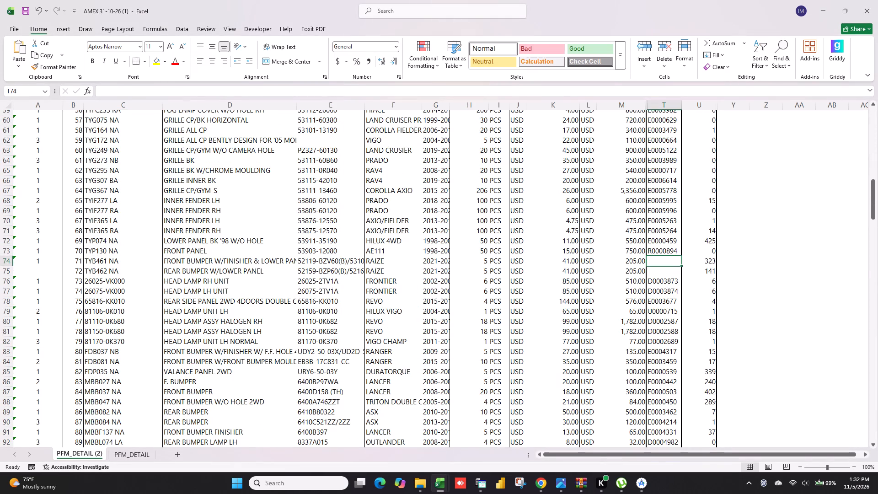
{"action": "left_click", "coordinate": [2, 259]}
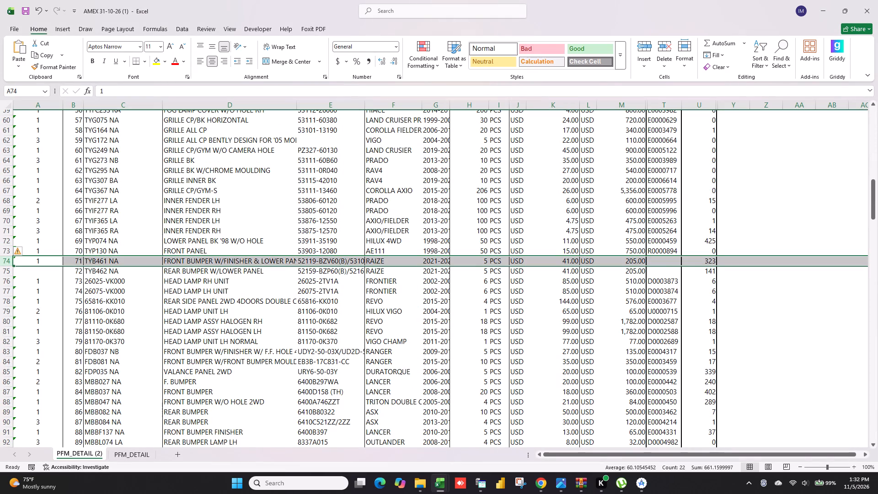
{"action": "left_click", "coordinate": [109, 265]}
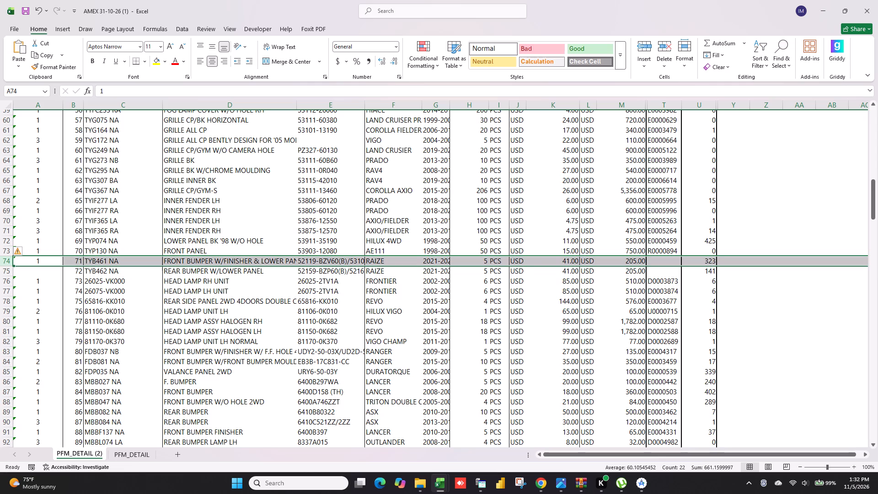
{"action": "left_click", "coordinate": [110, 277]}
{"action": "left_click", "coordinate": [112, 265]}
{"action": "key", "text": "ctrl+c"}
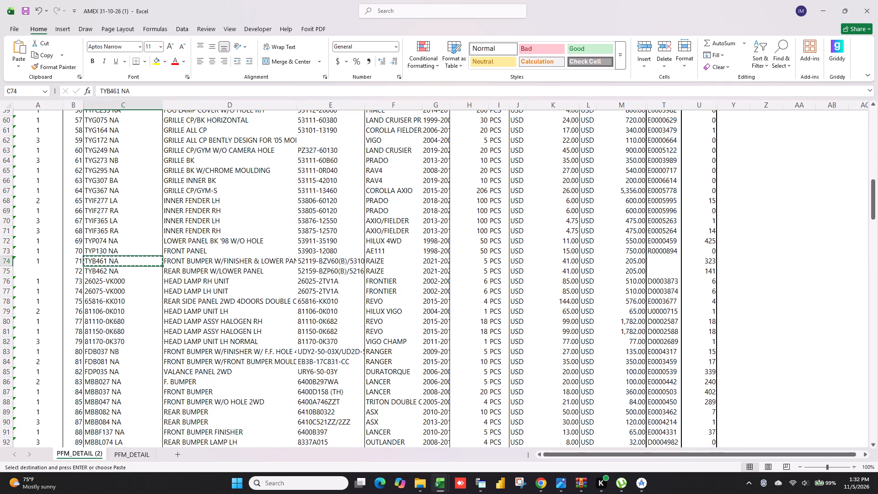
{"action": "key", "text": "alt+Tab"}
{"action": "key", "text": "ctrl+v"}
{"action": "key", "text": "Tab"}
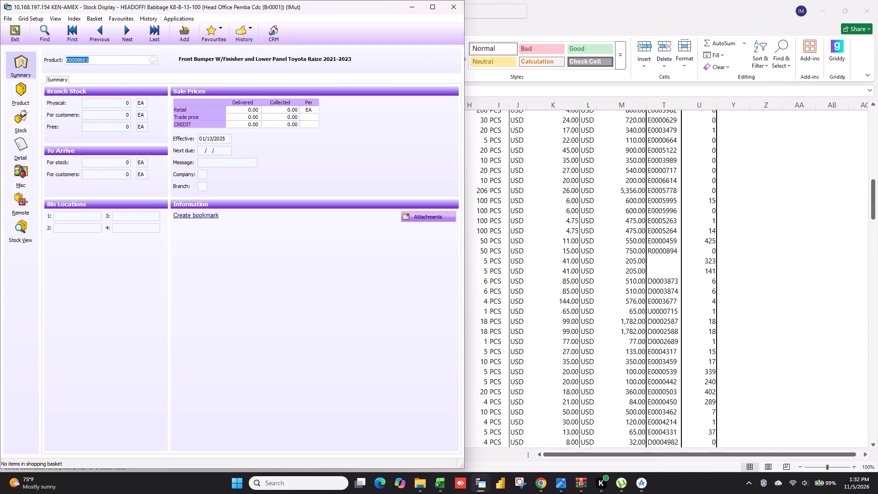
Copy product code E0008601 from K8 into the blank Cust. REF. cell of the TYB461 NA row in Excel.
{"action": "left_click_drag", "start_coordinate": [111, 61], "coordinate": [34, 63]}
{"action": "key", "text": "ctrl+c"}
{"action": "left_click", "coordinate": [689, 280]}
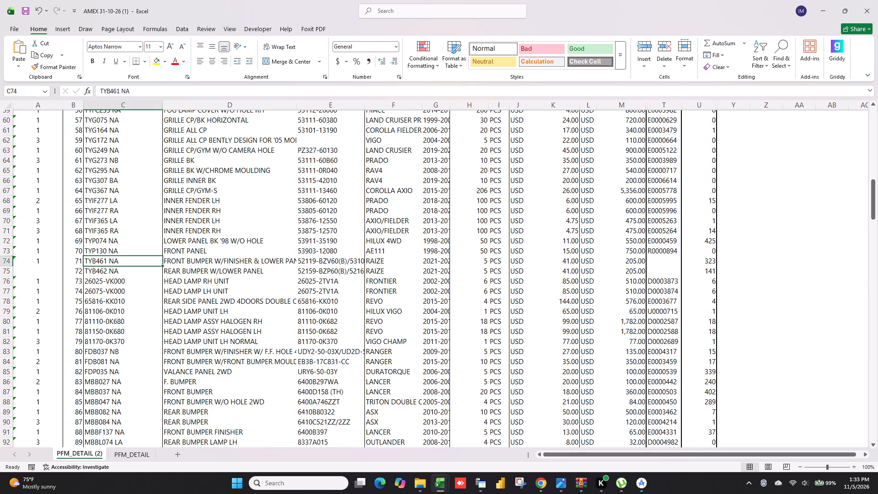
{"action": "left_click", "coordinate": [658, 260]}
{"action": "key", "text": "ctrl+v"}
{"action": "left_click", "coordinate": [657, 266]}
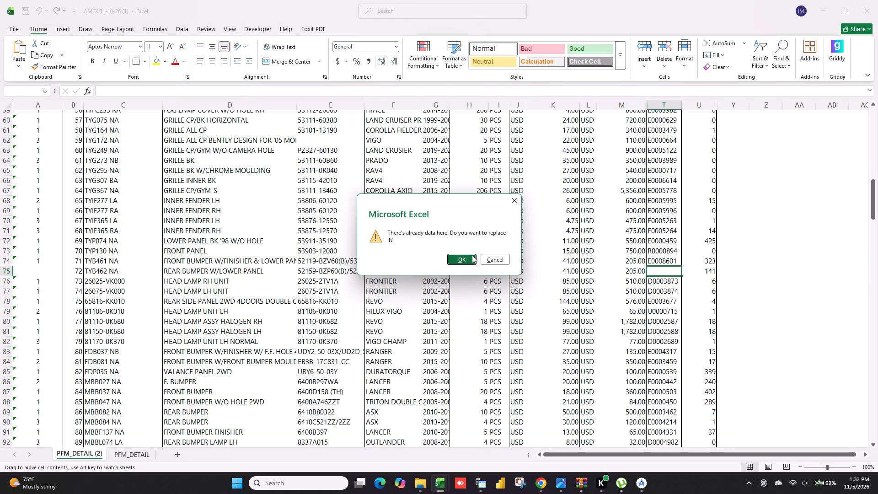
{"action": "left_click", "coordinate": [487, 256]}
{"action": "left_click", "coordinate": [660, 272]}
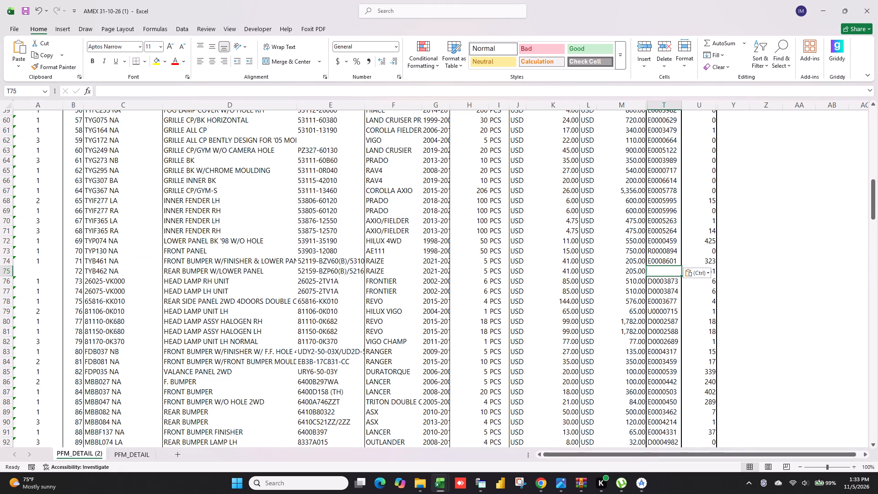
Copy the Raize rear bumper's FPI number TYB462 NA from Excel and look it up in K8 Stock Display.
{"action": "left_click", "coordinate": [8, 271]}
{"action": "left_click", "coordinate": [100, 271]}
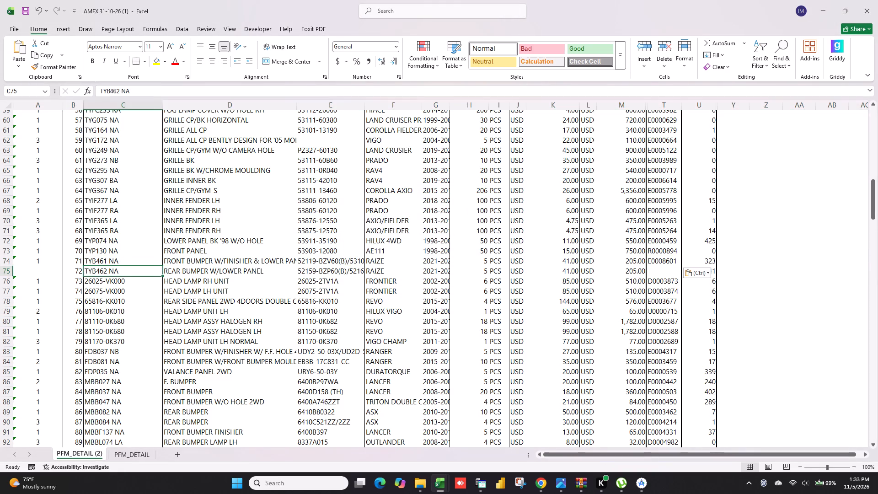
{"action": "key", "text": "ctrl+c"}
{"action": "key", "text": "alt+Tab"}
{"action": "key", "text": "ctrl+v"}
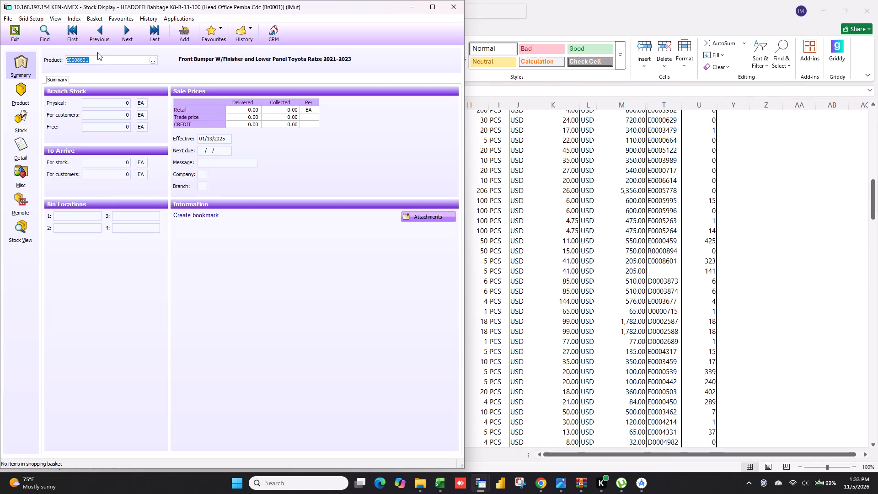
{"action": "key", "text": "Tab"}
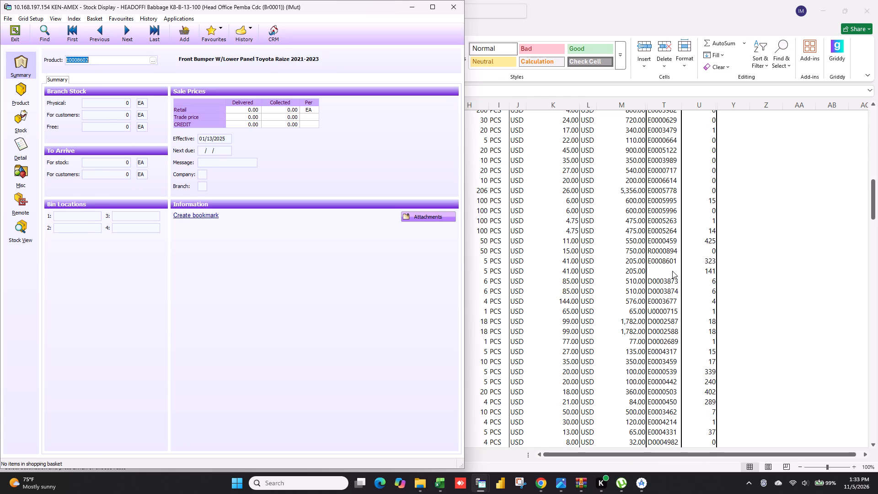
{"action": "left_click", "coordinate": [674, 260]}
{"action": "left_click", "coordinate": [674, 260]}
{"action": "left_click", "coordinate": [665, 260]}
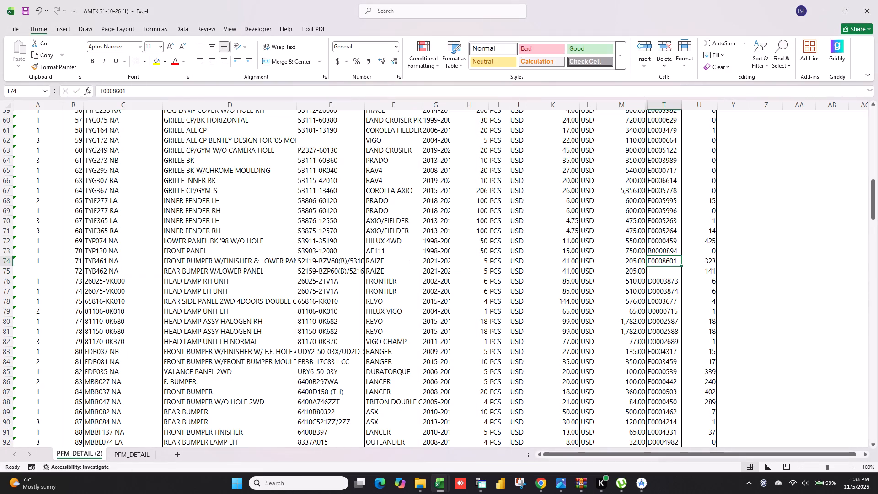
{"action": "left_click_drag", "start_coordinate": [681, 265], "coordinate": [680, 273]}
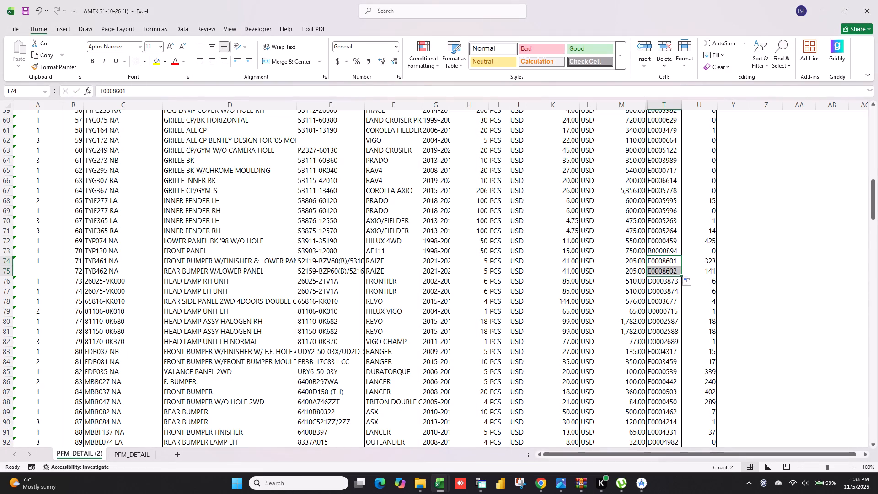
Examine the Cust. REF. column of the PFM_DETAIL (2) sheet for remaining rows without a product code.
{"action": "scroll", "coordinate": [653, 340], "scroll_direction": "down", "scroll_amount": 20}
{"action": "scroll", "coordinate": [669, 345], "scroll_direction": "up", "scroll_amount": 1}
{"action": "scroll", "coordinate": [669, 345], "scroll_direction": "down", "scroll_amount": 19}
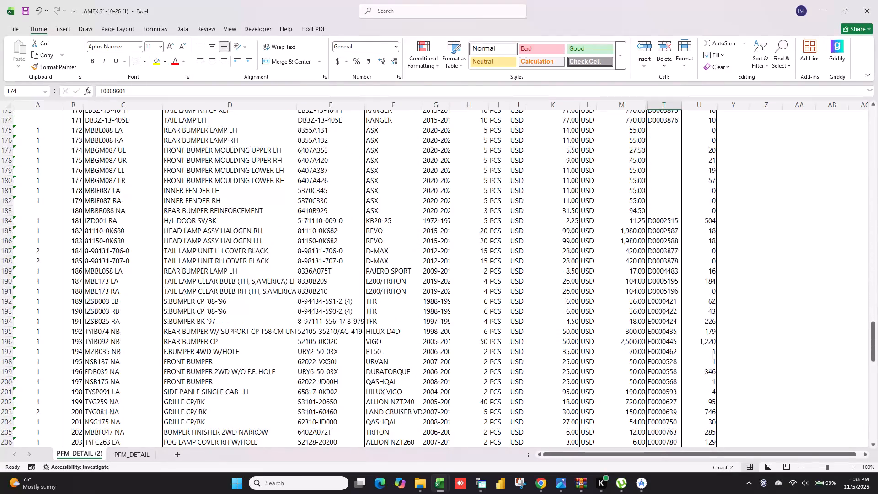
{"action": "scroll", "coordinate": [669, 345], "scroll_direction": "up", "scroll_amount": 6}
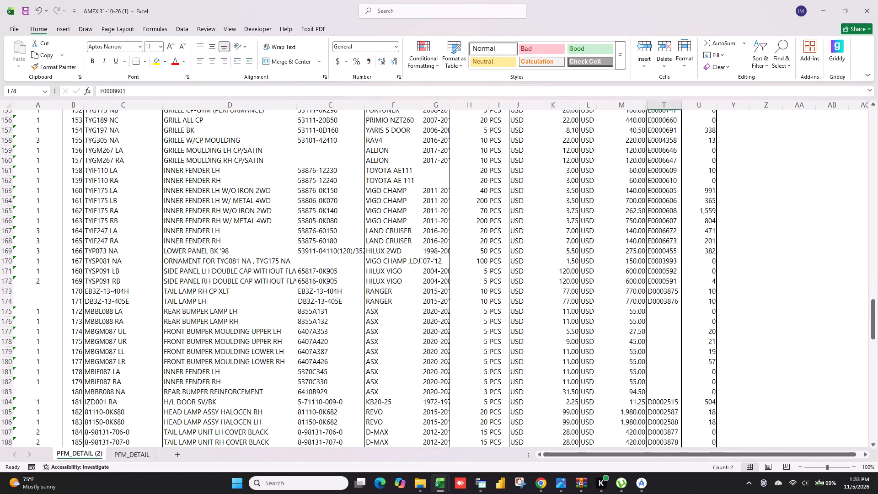
{"action": "scroll", "coordinate": [399, 370], "scroll_direction": "down", "scroll_amount": 20}
{"action": "scroll", "coordinate": [399, 370], "scroll_direction": "down", "scroll_amount": 1}
{"action": "scroll", "coordinate": [399, 370], "scroll_direction": "up", "scroll_amount": 3}
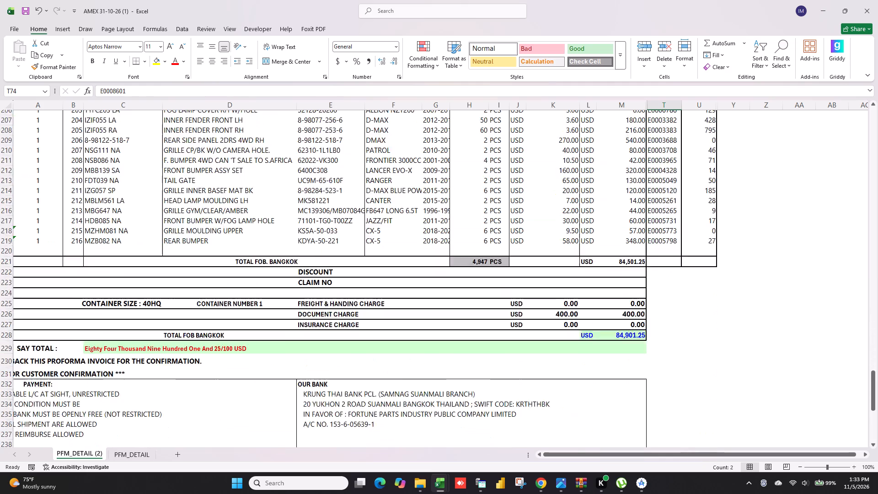
{"action": "scroll", "coordinate": [399, 370], "scroll_direction": "up", "scroll_amount": 18}
{"action": "left_click", "coordinate": [666, 314]}
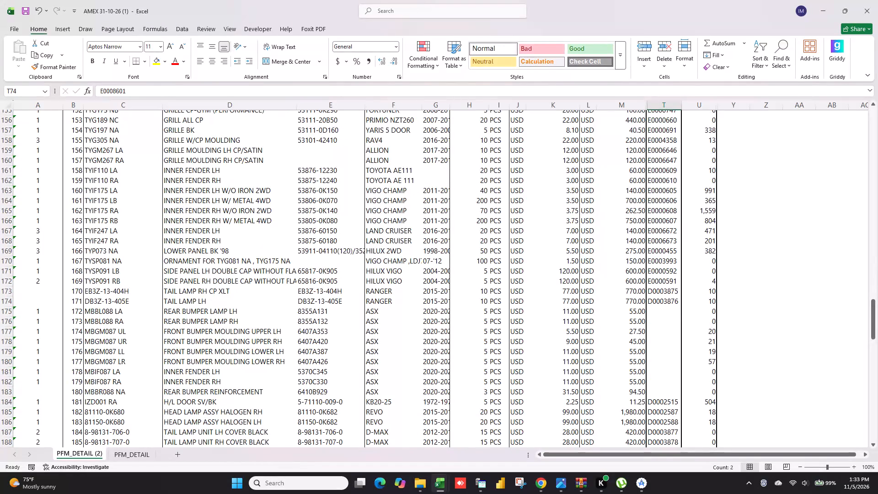
Find and open the Item Detail 4.11.2026 workbook.
{"action": "left_click", "coordinate": [303, 477]}
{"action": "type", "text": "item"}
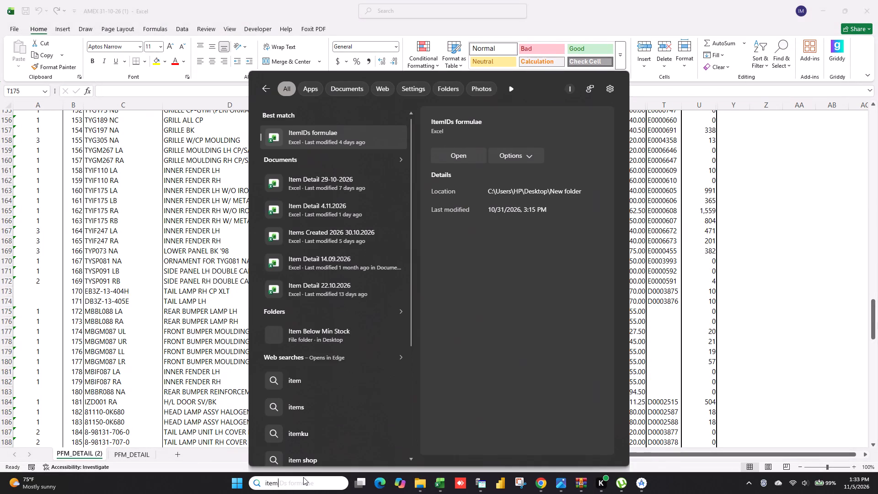
{"action": "left_click", "coordinate": [317, 203]}
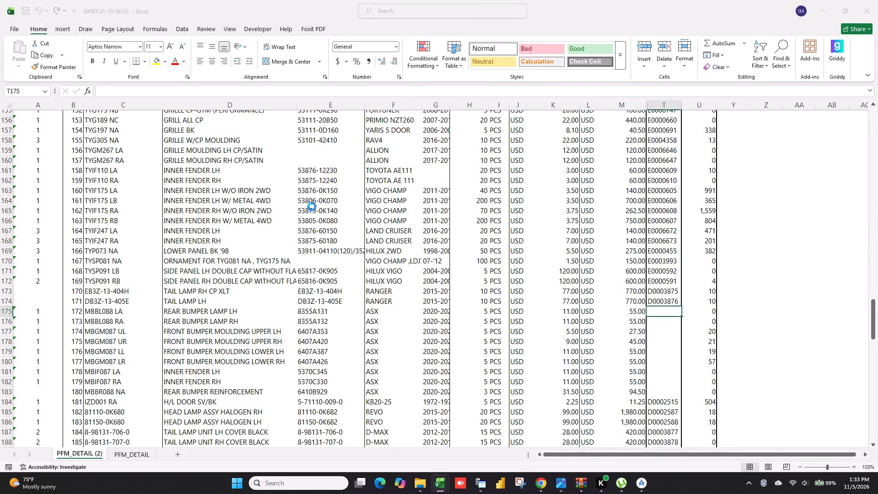
{"action": "left_click", "coordinate": [219, 174]}
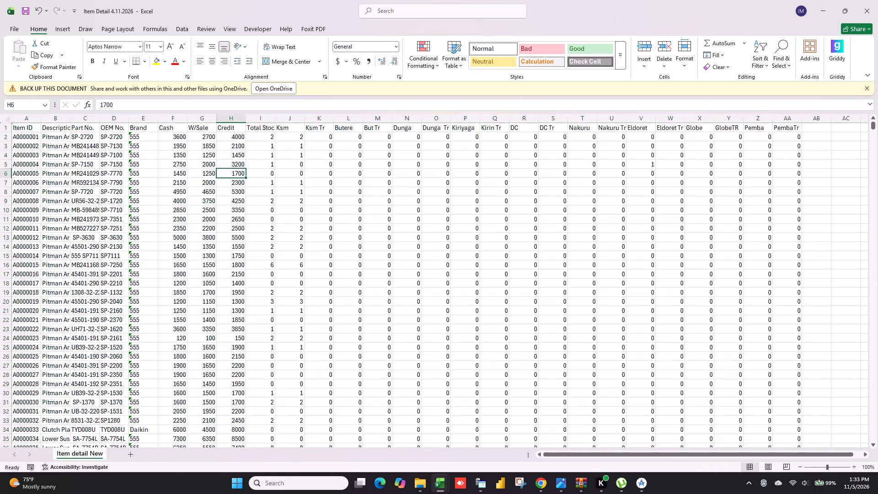
Insert a copy of the Item ID column between the OEM No. and Brand columns of the Item detail New sheet.
{"action": "left_click", "coordinate": [19, 123]}
{"action": "left_click", "coordinate": [21, 119]}
{"action": "key", "text": "ctrl+c"}
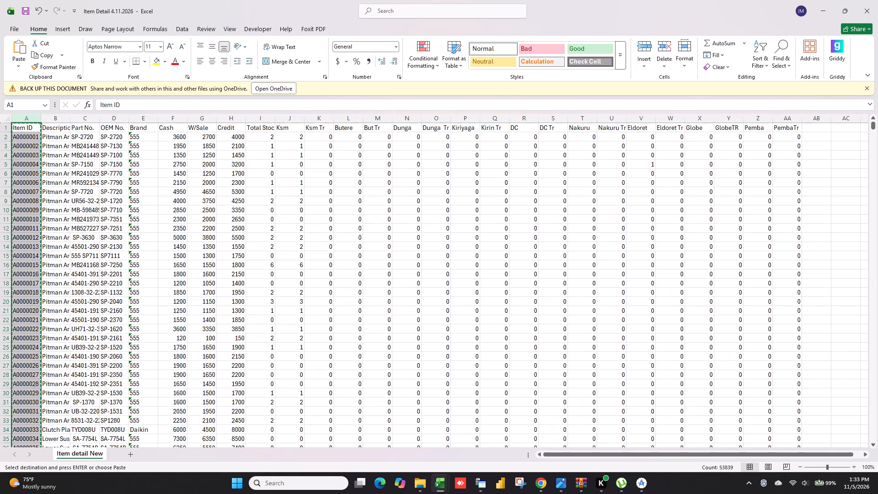
{"action": "left_click", "coordinate": [133, 116]}
{"action": "key", "text": "ctrl+plus"}
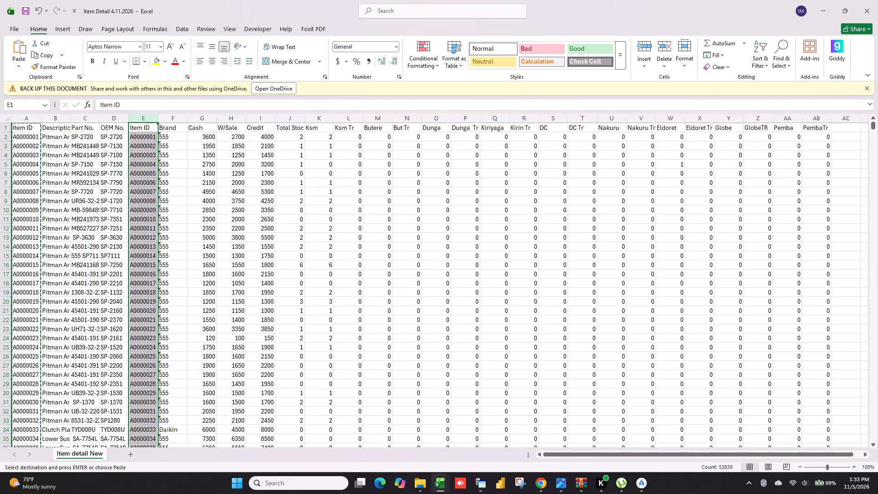
In AMEX workbook cell T175, enter an exact-match VLOOKUP of C175 against columns D:E of the Item detail New sheet, returning column 2.
{"action": "key", "text": "super+Right"}
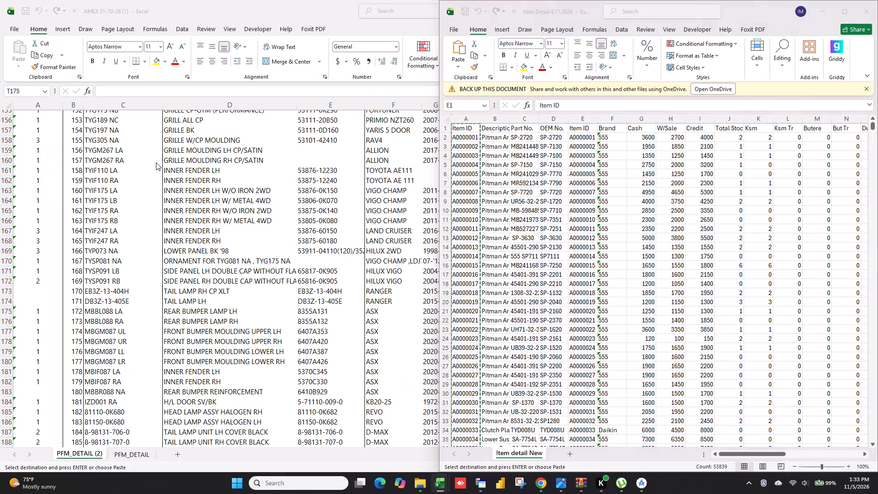
{"action": "left_click", "coordinate": [45, 118]}
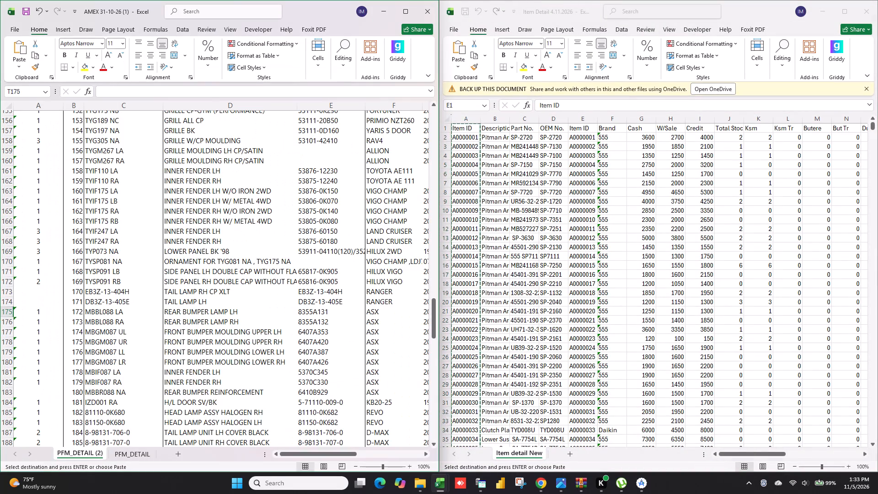
{"action": "left_click_drag", "start_coordinate": [317, 452], "coordinate": [432, 452]}
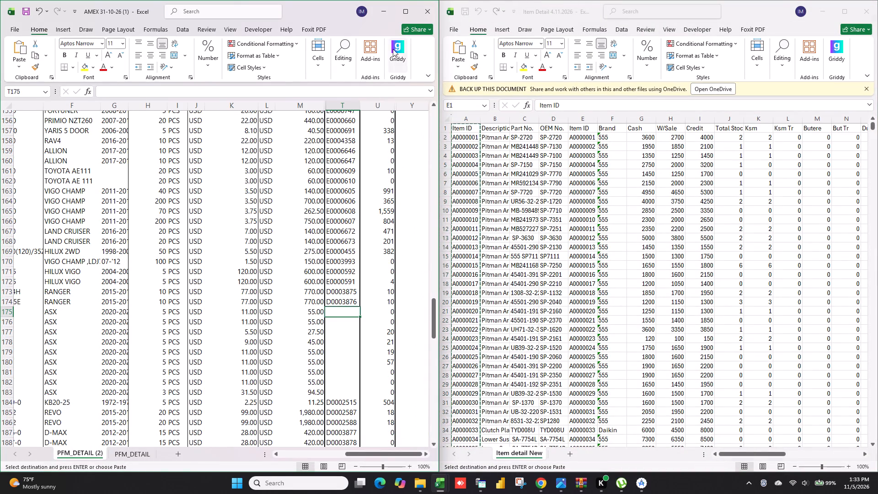
{"action": "left_click", "coordinate": [409, 16]}
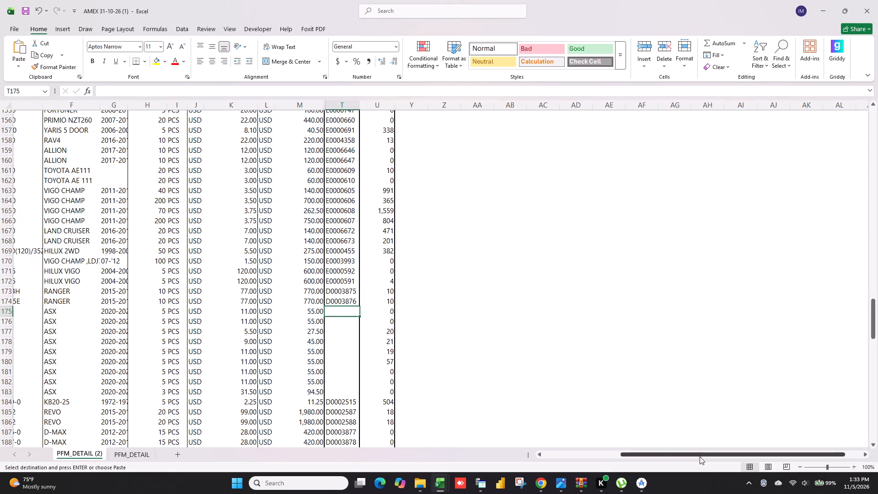
{"action": "left_click_drag", "start_coordinate": [700, 455], "coordinate": [536, 455]}
{"action": "scroll", "coordinate": [672, 306], "scroll_direction": "down", "scroll_amount": 1, "text": "ctrl"}
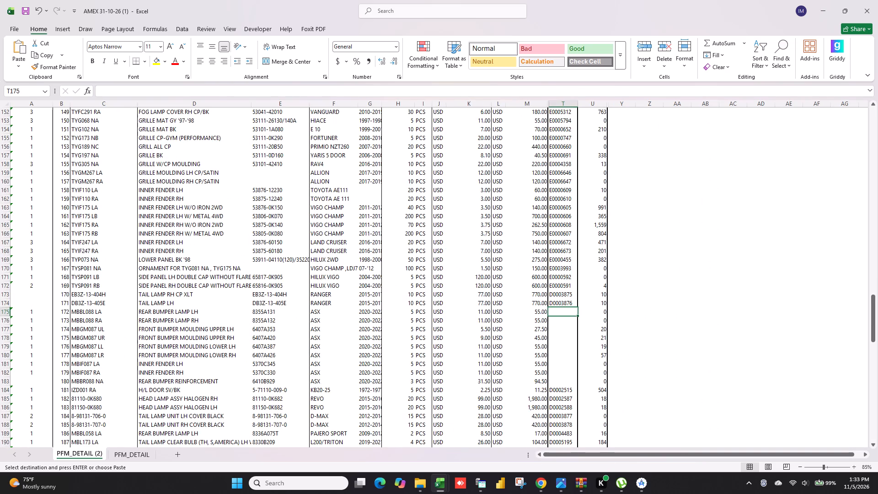
{"action": "left_click", "coordinate": [566, 311]}
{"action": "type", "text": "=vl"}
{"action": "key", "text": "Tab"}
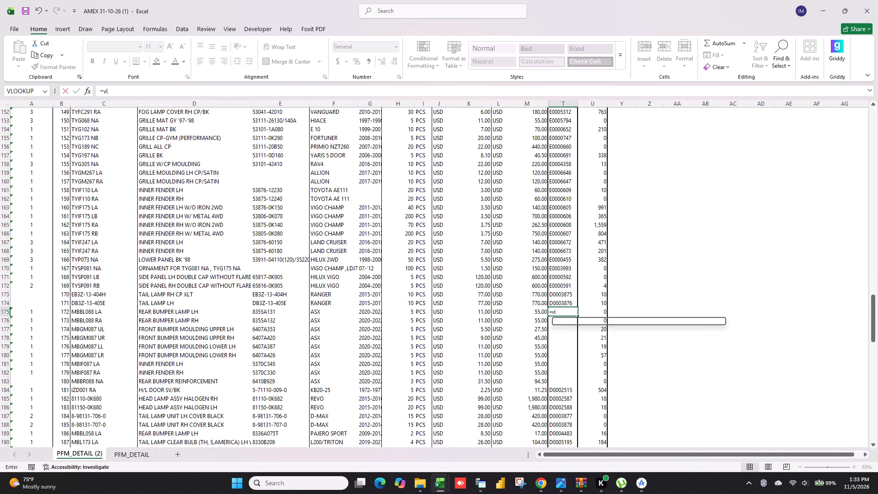
{"action": "left_click", "coordinate": [83, 316]}
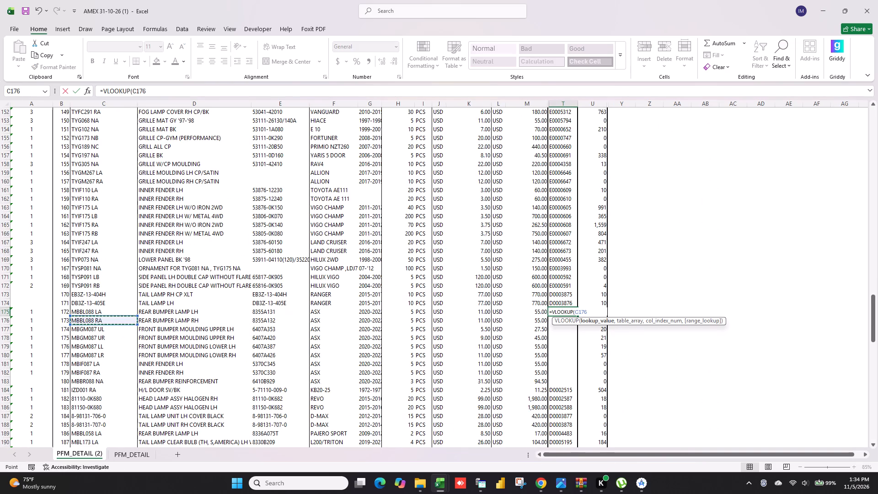
{"action": "left_click", "coordinate": [85, 312]}
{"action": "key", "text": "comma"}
{"action": "key", "text": "alt+Tab"}
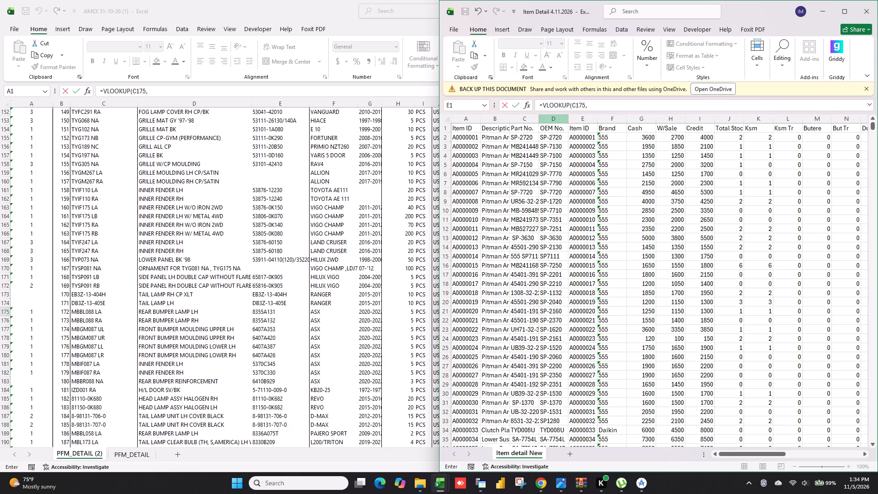
{"action": "left_click_drag", "start_coordinate": [553, 116], "coordinate": [574, 117]}
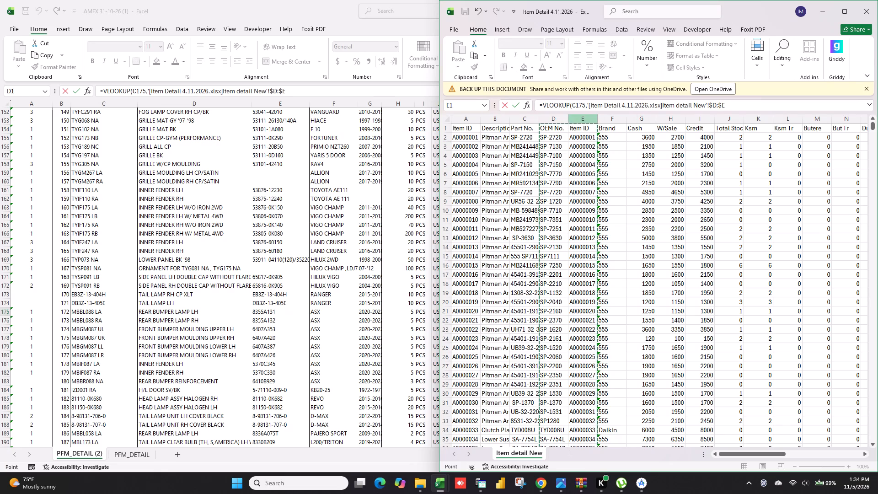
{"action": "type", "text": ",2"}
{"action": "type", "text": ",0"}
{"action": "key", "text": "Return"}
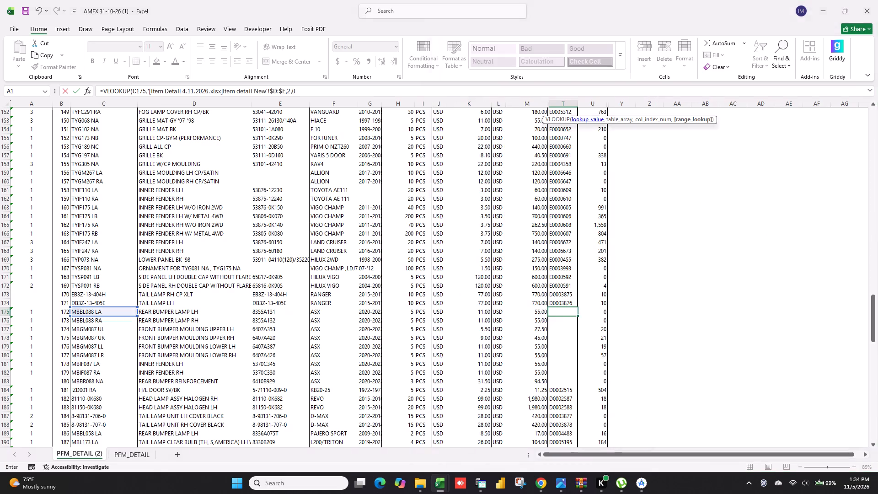
Fill the T175 VLOOKUP formula down the blank Cust. REF. cells through the MBBR088 NA row, row 183.
{"action": "left_click", "coordinate": [567, 311]}
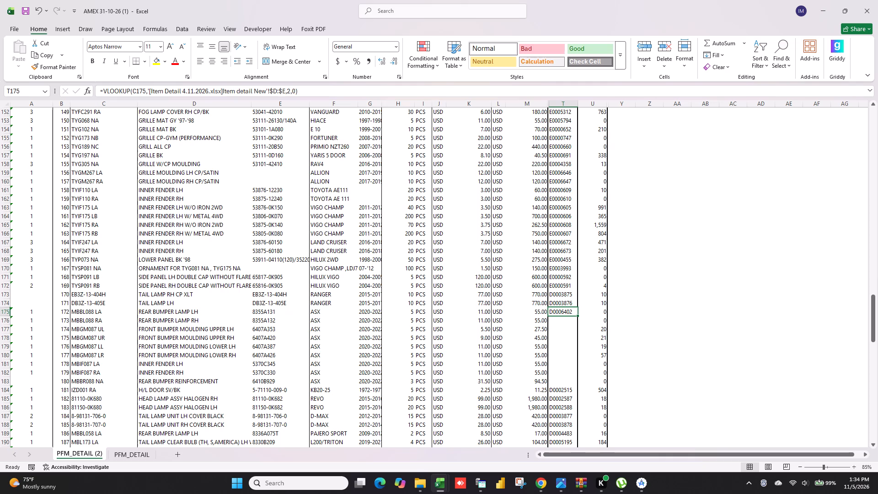
{"action": "left_click_drag", "start_coordinate": [577, 316], "coordinate": [571, 393]}
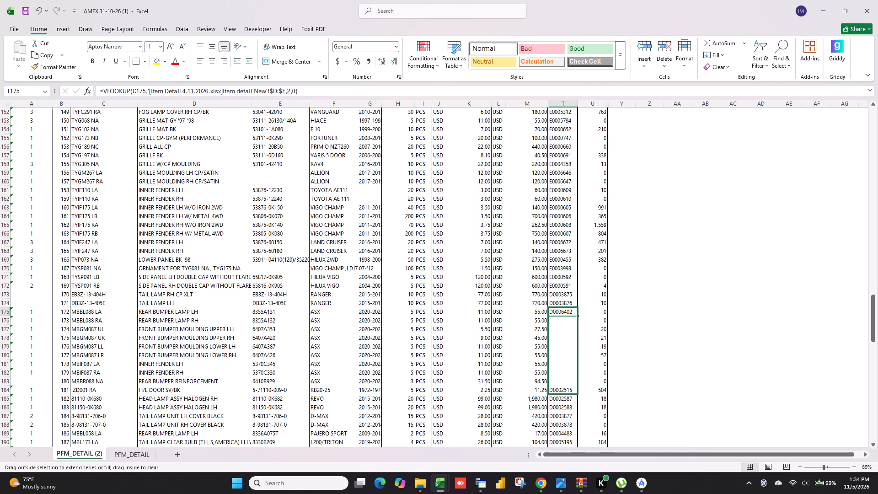
{"action": "left_click_drag", "start_coordinate": [571, 393], "coordinate": [571, 383]}
Review the Cust. REF. column from the newly filled ASX rows back up to the start of the invoice.
{"action": "scroll", "coordinate": [572, 376], "scroll_direction": "down", "scroll_amount": 13}
{"action": "scroll", "coordinate": [572, 376], "scroll_direction": "up", "scroll_amount": 16}
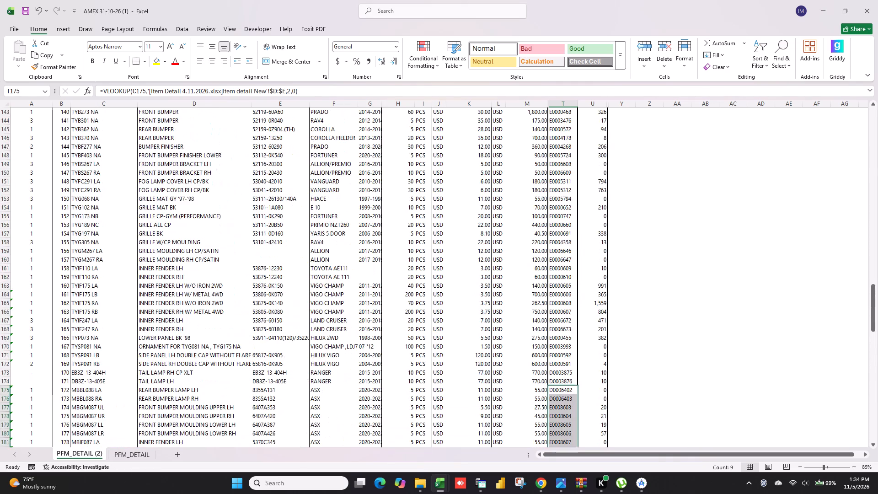
{"action": "scroll", "coordinate": [572, 376], "scroll_direction": "up", "scroll_amount": 20}
{"action": "scroll", "coordinate": [572, 376], "scroll_direction": "up", "scroll_amount": 20}
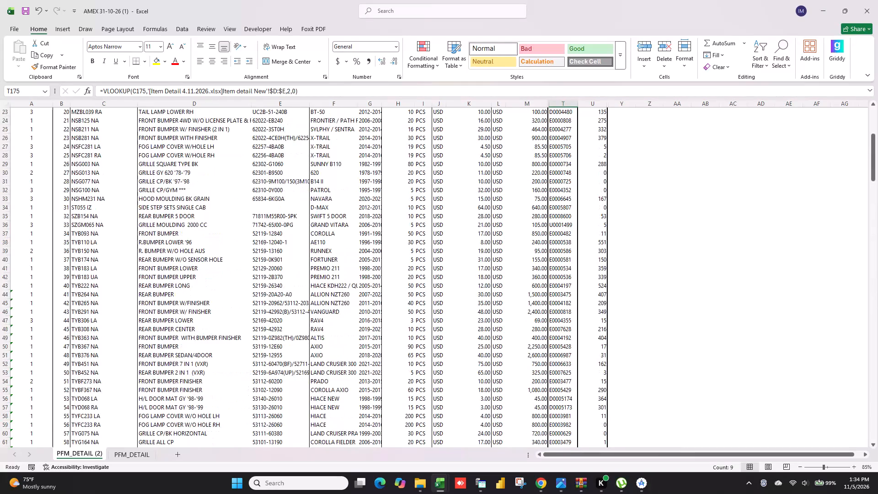
{"action": "scroll", "coordinate": [573, 383], "scroll_direction": "up", "scroll_amount": 8}
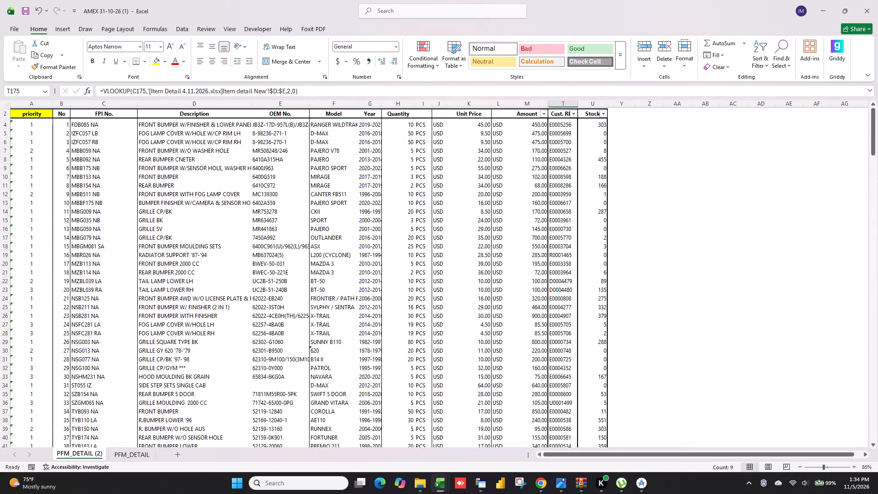
{"action": "scroll", "coordinate": [122, 323], "scroll_direction": "up", "scroll_amount": 7}
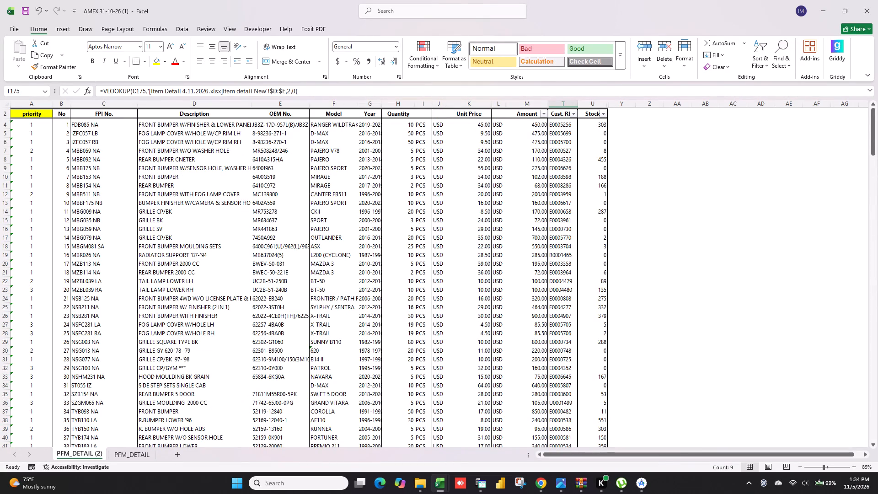
Copy the Mirage rear bumper's OEM number 6410C972 from the MBB154 NA row and look it up in K8 Stock Display.
{"action": "left_click", "coordinate": [92, 172]}
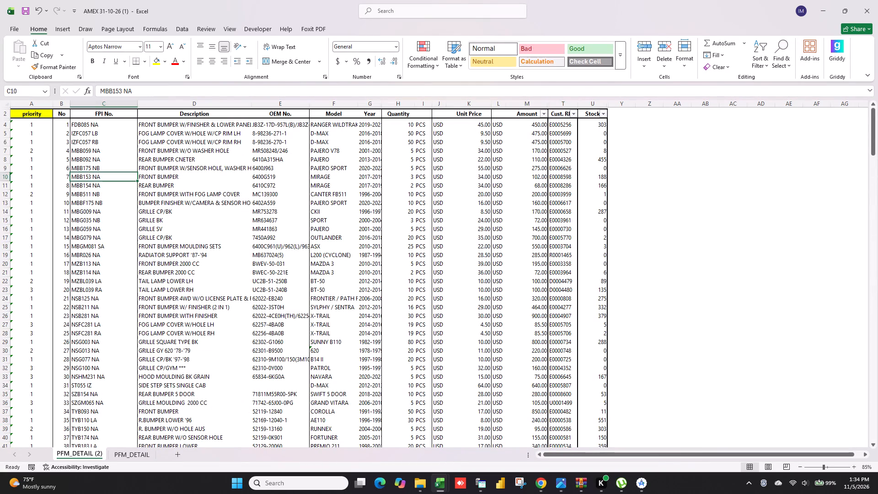
{"action": "left_click", "coordinate": [261, 187]}
{"action": "key", "text": "ctrl+c"}
{"action": "key", "text": "alt+Tab"}
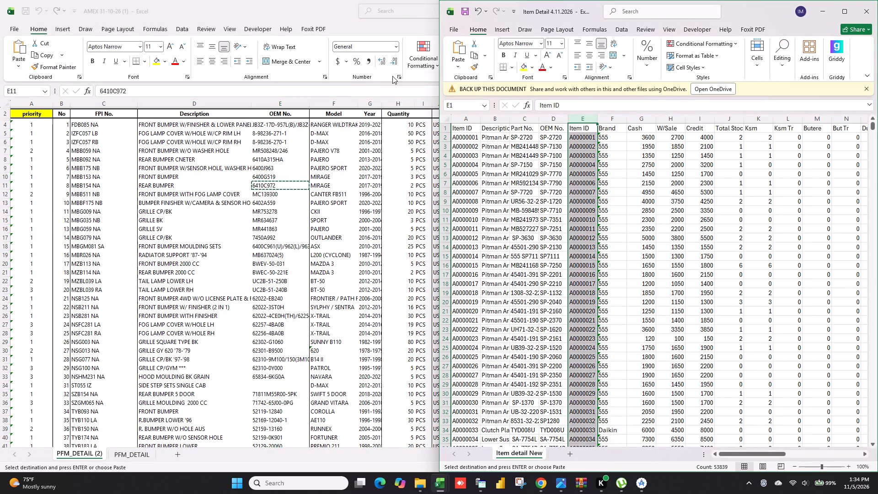
{"action": "left_click", "coordinate": [479, 482]}
{"action": "left_click", "coordinate": [522, 425]}
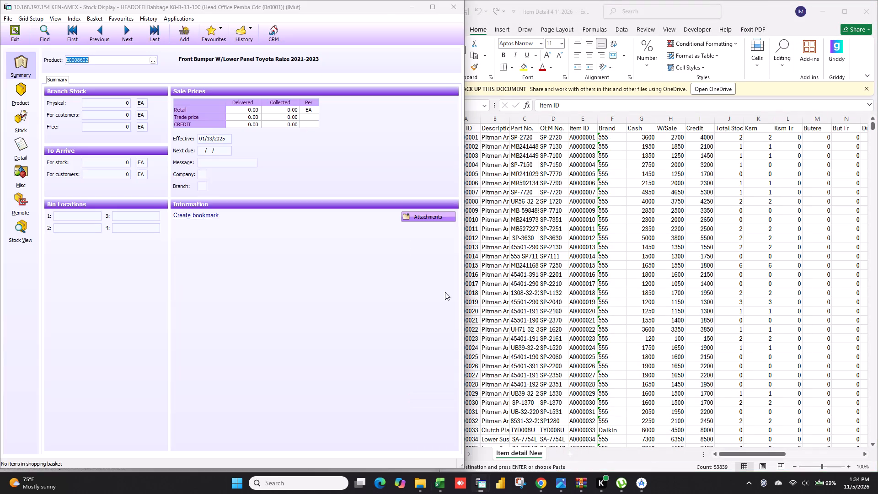
{"action": "key", "text": "ctrl+v"}
{"action": "key", "text": "Tab"}
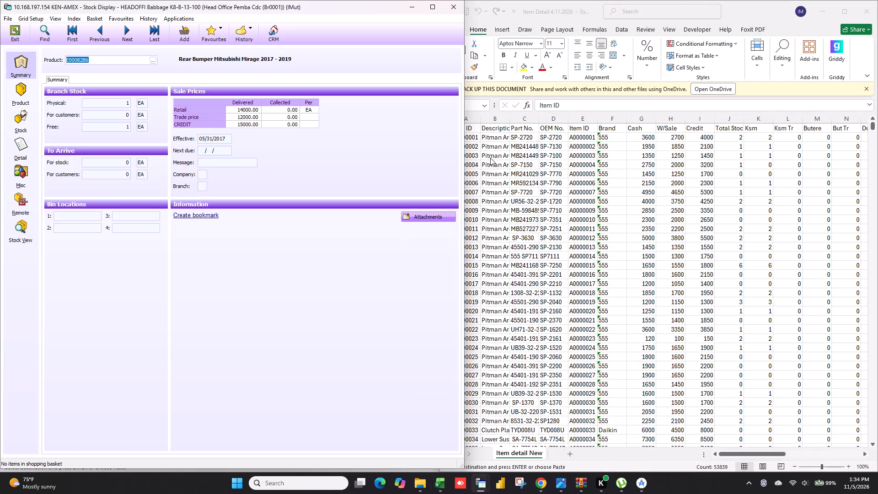
Copy the Mirage front bumper's OEM number 6400G519 from the MBB153 NA row and look it up in K8 Stock Display.
{"action": "left_click", "coordinate": [517, 184]}
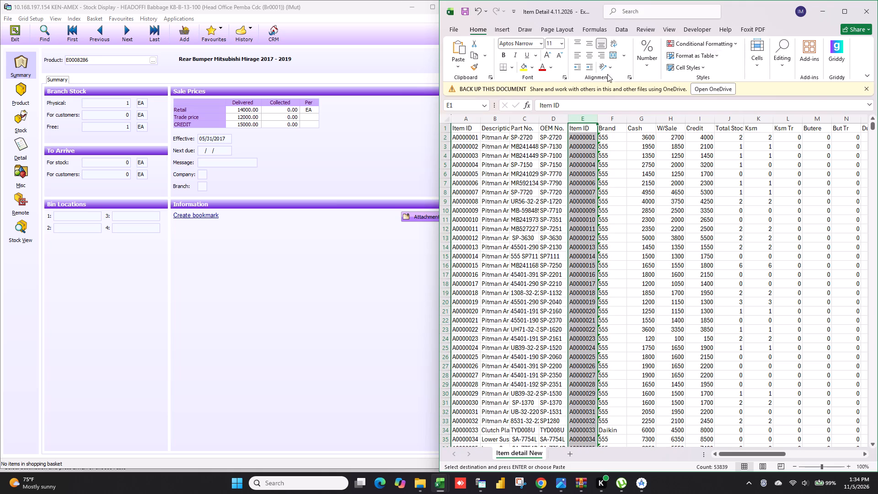
{"action": "left_click", "coordinate": [296, 290]}
{"action": "left_click", "coordinate": [407, 6]}
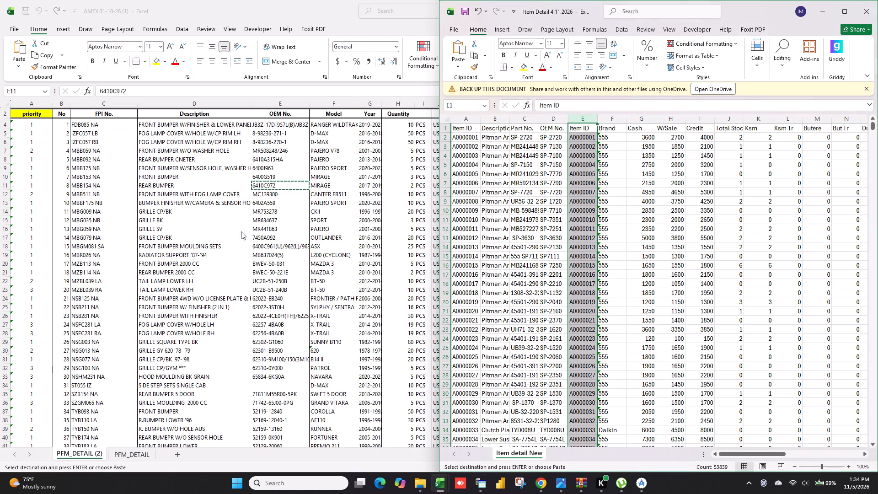
{"action": "left_click", "coordinate": [241, 231]}
{"action": "left_click", "coordinate": [261, 174]}
{"action": "key", "text": "ctrl+c"}
{"action": "key", "text": "alt+Tab"}
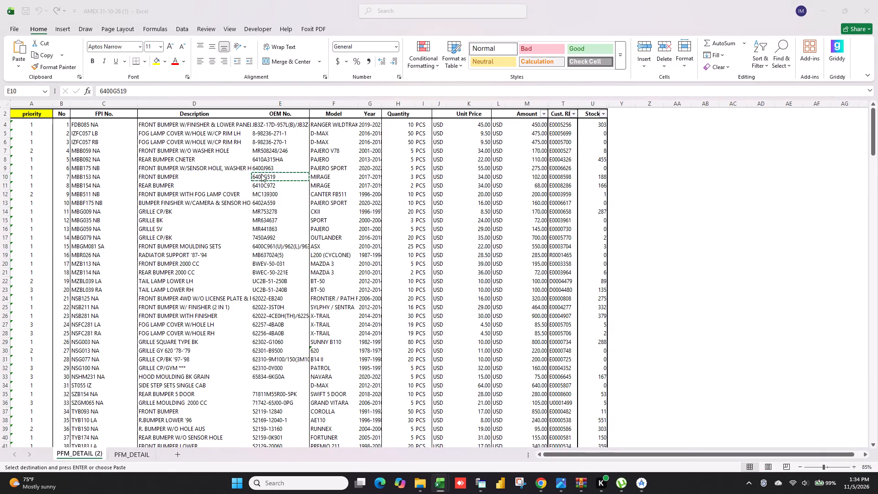
{"action": "left_click", "coordinate": [478, 483]}
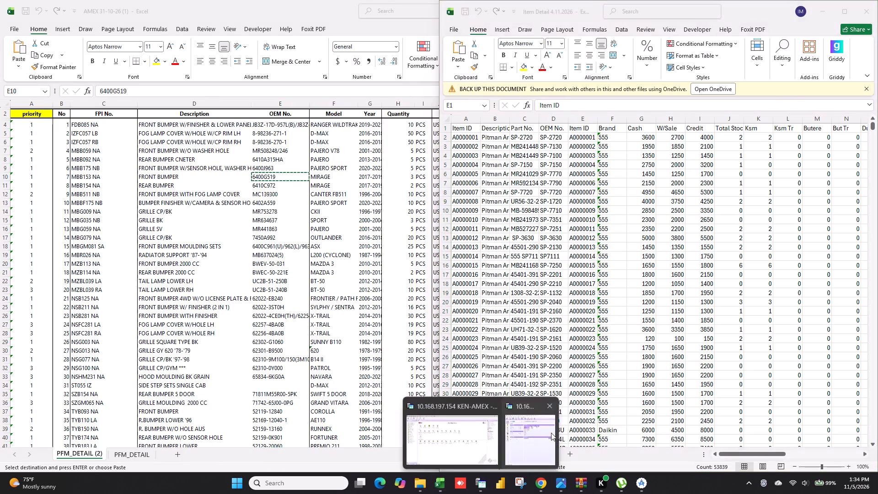
{"action": "left_click", "coordinate": [551, 433]}
{"action": "key", "text": "ctrl+v"}
{"action": "key", "text": "Tab"}
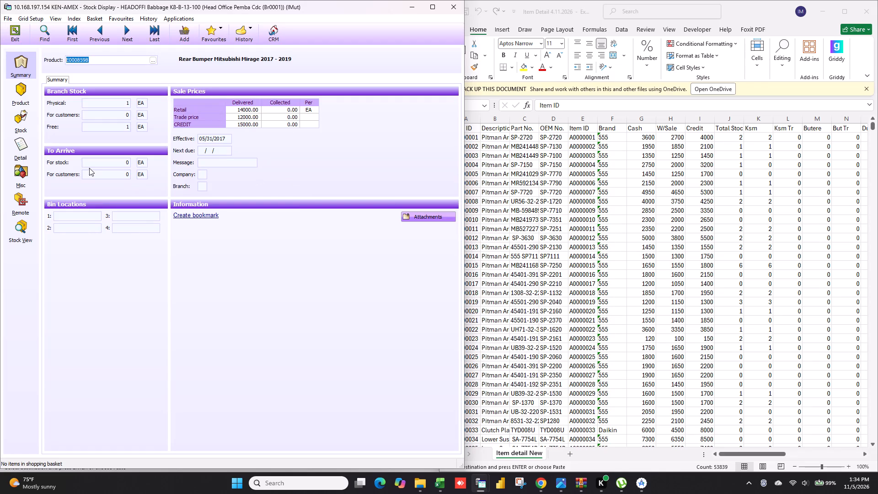
Return to the AMEX 31-10-26 workbook, cancel the pending OEM number copy and go to the first invoice rows.
{"action": "left_click", "coordinate": [578, 265]}
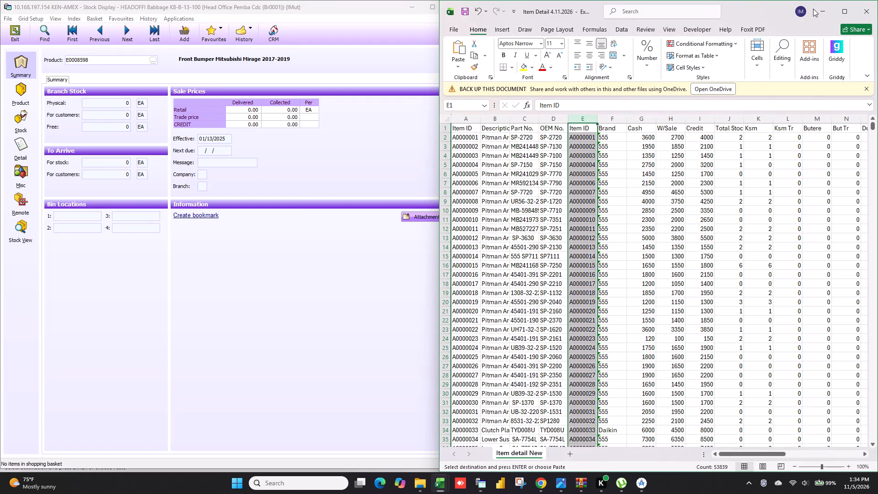
{"action": "left_click", "coordinate": [813, 9]}
{"action": "left_click", "coordinate": [692, 317]}
{"action": "scroll", "coordinate": [587, 274], "scroll_direction": "down", "scroll_amount": 1}
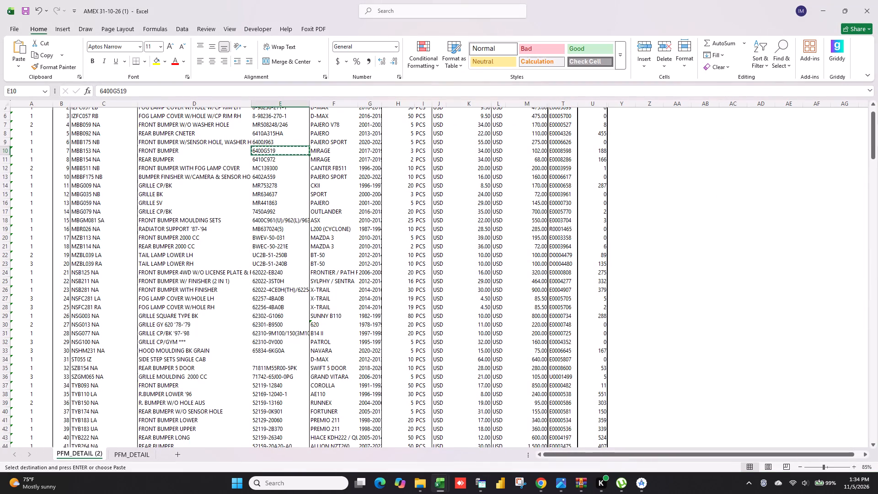
{"action": "key", "text": "Escape"}
{"action": "scroll", "coordinate": [308, 340], "scroll_direction": "up", "scroll_amount": 3}
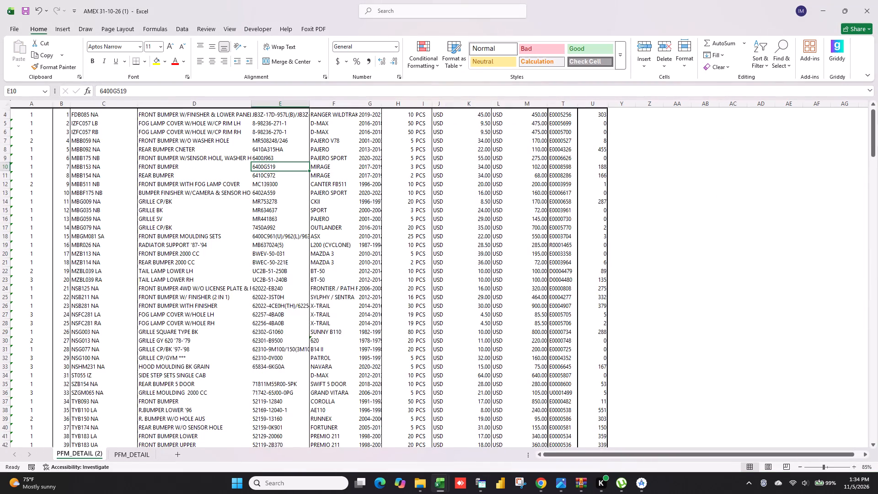
{"action": "scroll", "coordinate": [308, 340], "scroll_direction": "up", "scroll_amount": 12}
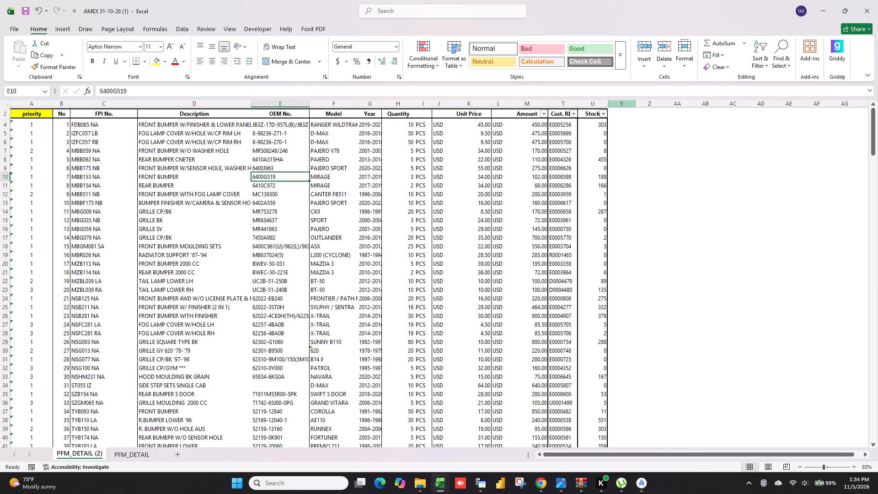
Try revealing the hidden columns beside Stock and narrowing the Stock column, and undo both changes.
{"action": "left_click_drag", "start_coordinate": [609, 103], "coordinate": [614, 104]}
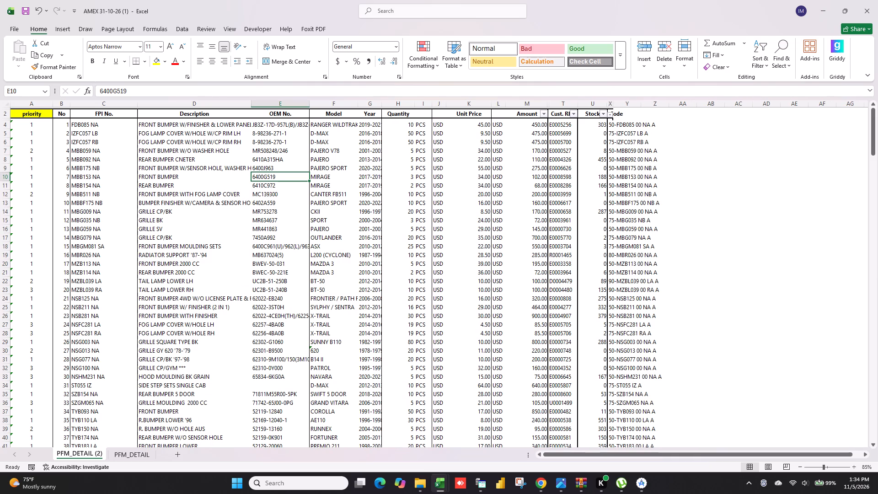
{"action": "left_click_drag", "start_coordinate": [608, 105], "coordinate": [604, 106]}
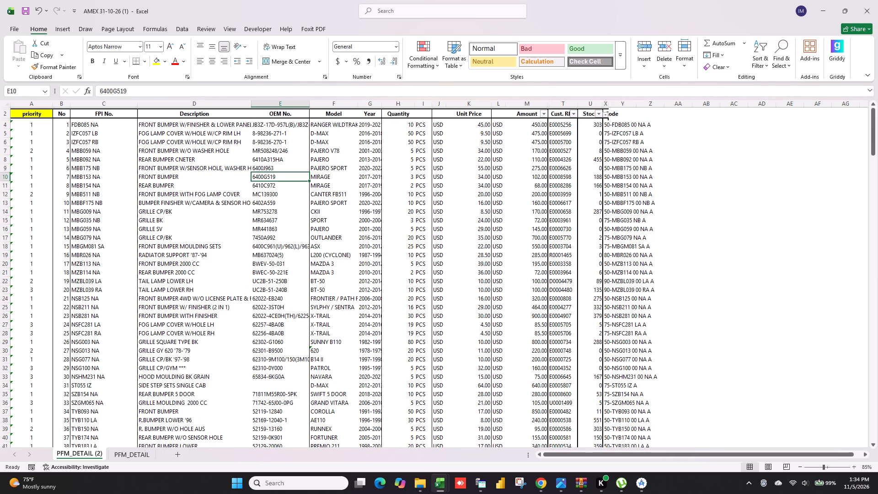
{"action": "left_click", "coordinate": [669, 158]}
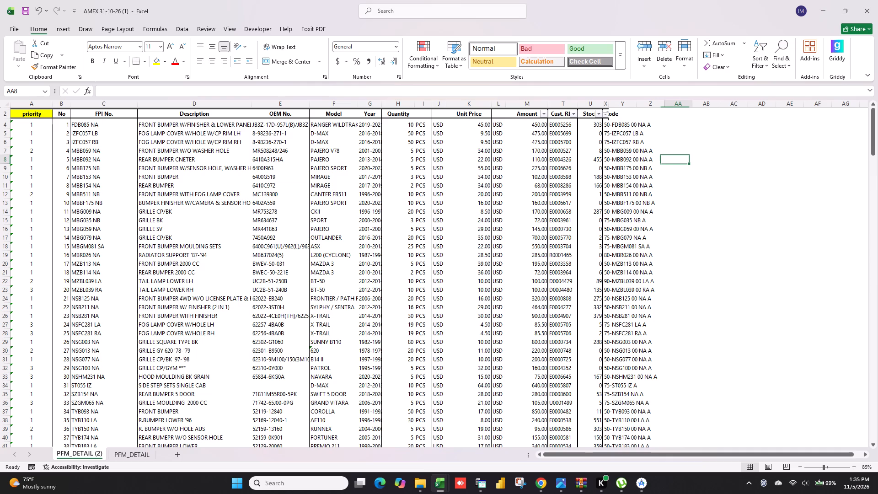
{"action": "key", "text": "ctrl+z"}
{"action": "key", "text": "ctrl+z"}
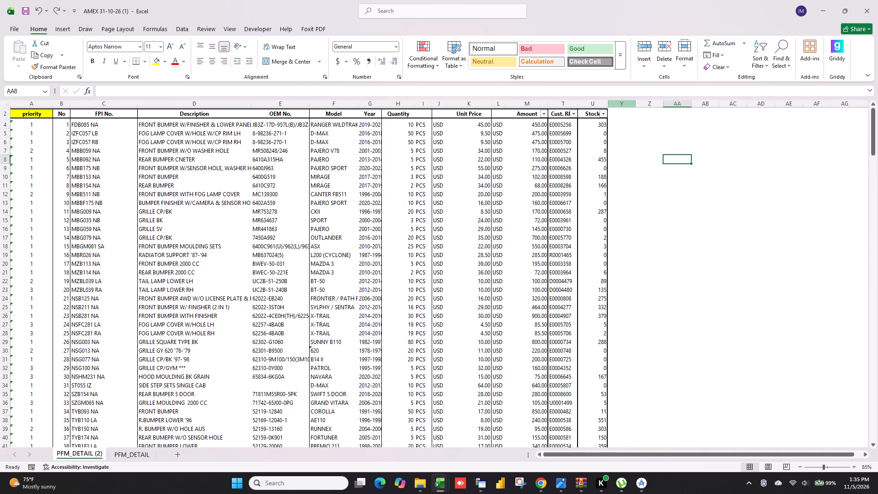
Copy the whole Cust. REF. column and paste it as values into column A of a new worksheet.
{"action": "left_click", "coordinate": [584, 136]}
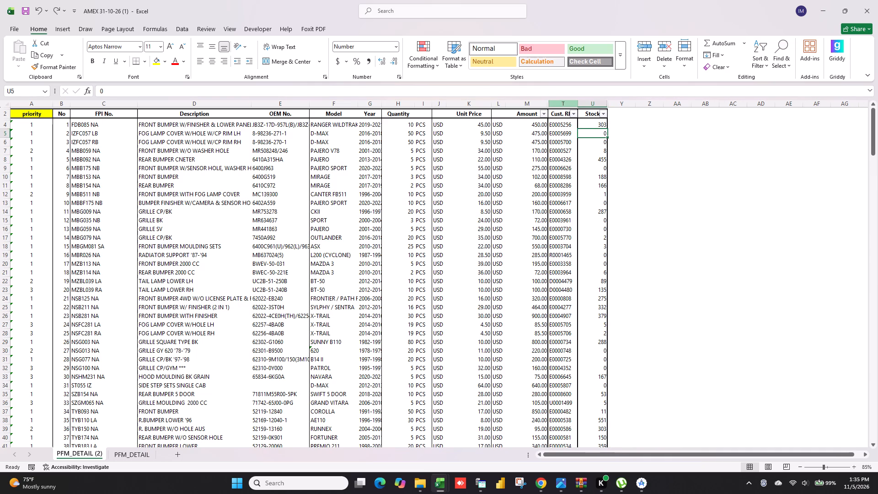
{"action": "left_click", "coordinate": [564, 101]}
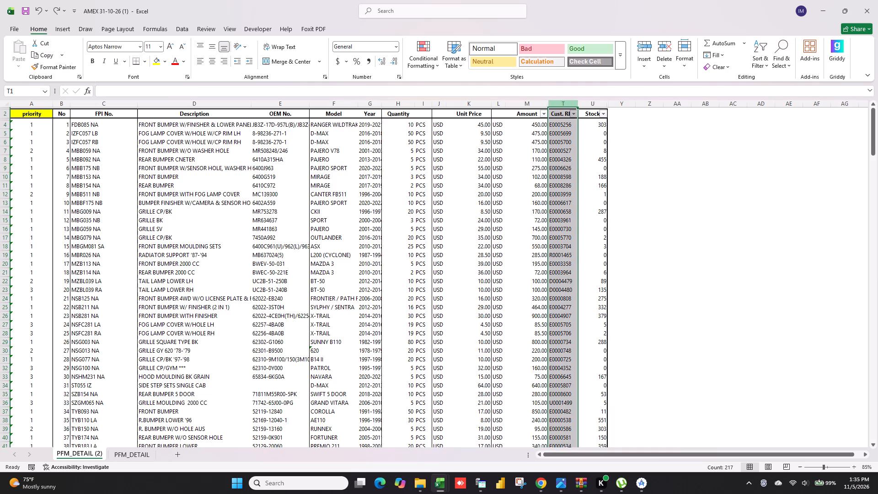
{"action": "right_click", "coordinate": [564, 101]}
{"action": "left_click", "coordinate": [591, 135]}
{"action": "left_click", "coordinate": [179, 460]}
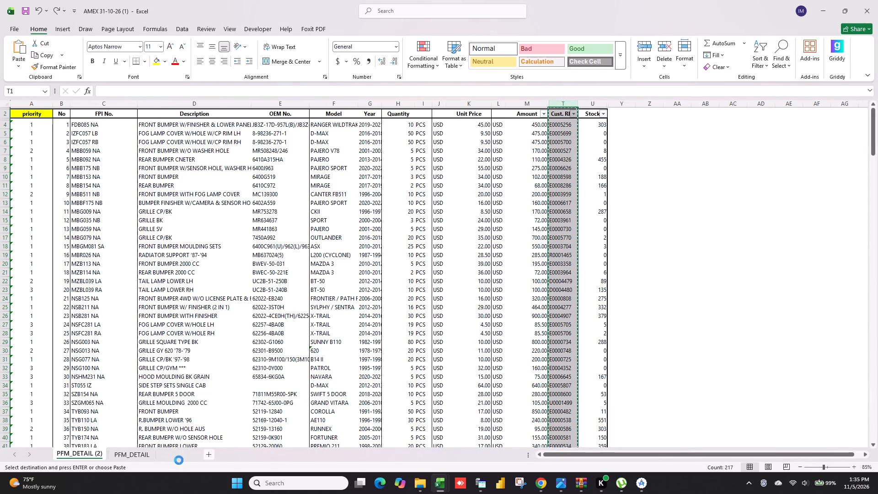
{"action": "right_click", "coordinate": [27, 112]}
{"action": "left_click", "coordinate": [61, 169]}
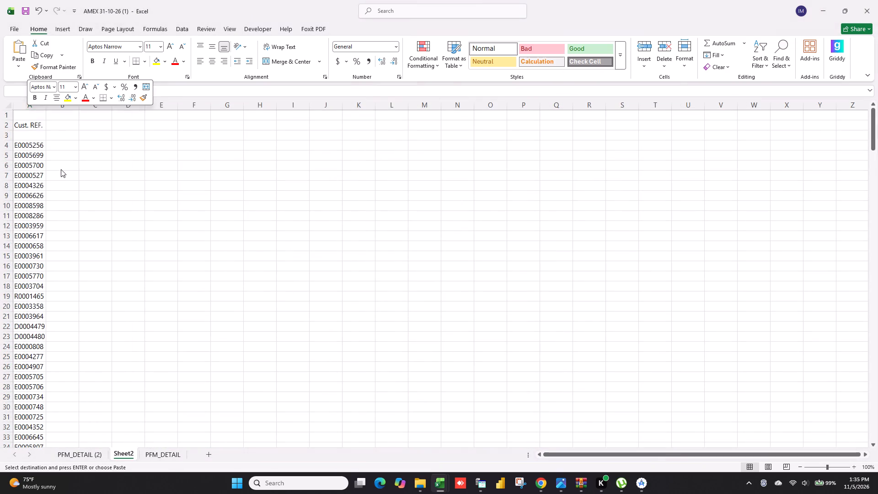
Delete the Cust. REF. heading row and one blank row above the pasted codes in Sheet2.
{"action": "left_click", "coordinate": [3, 120]}
{"action": "left_click", "coordinate": [1, 127]}
{"action": "left_click", "coordinate": [7, 128]}
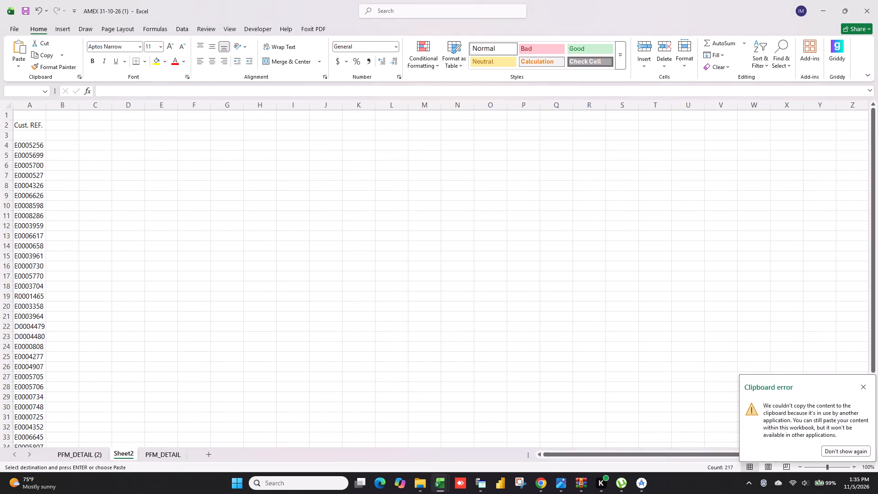
{"action": "scroll", "coordinate": [126, 188], "scroll_direction": "down", "scroll_amount": 4}
{"action": "scroll", "coordinate": [137, 252], "scroll_direction": "up", "scroll_amount": 6}
{"action": "key", "text": "ctrl+minus"}
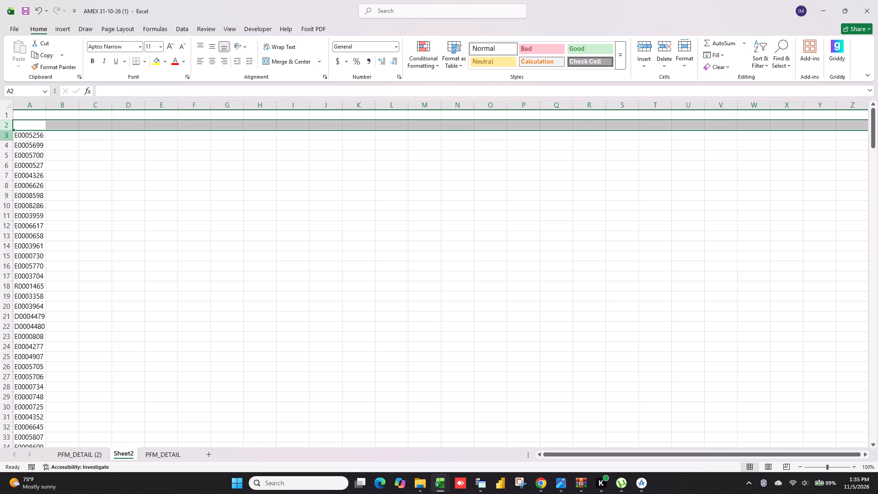
{"action": "key", "text": "ctrl+minus"}
Enter the headings Item ID in A1 and Qty in B1 of Sheet2.
{"action": "left_click", "coordinate": [31, 115]}
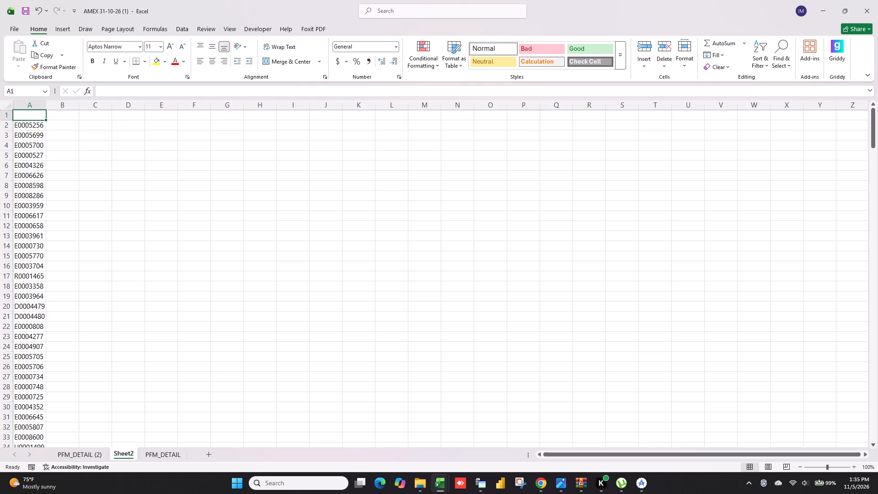
{"action": "type", "text": "Item ID"}
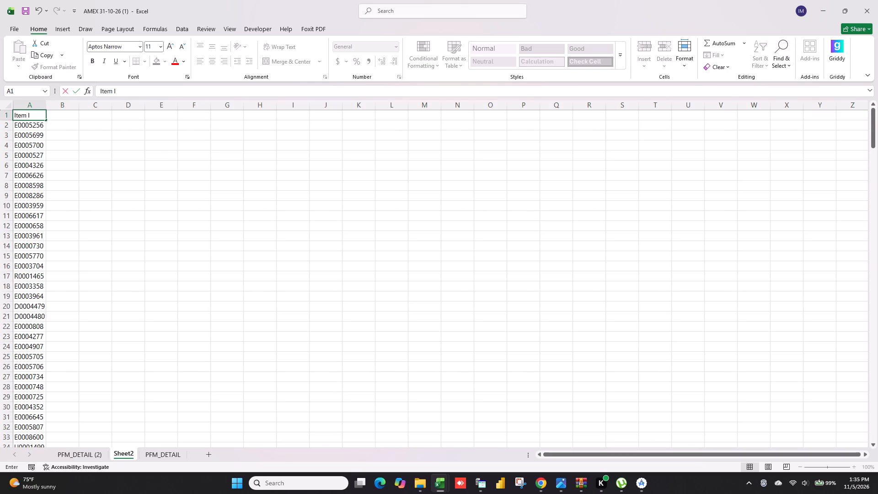
{"action": "left_click", "coordinate": [78, 158]}
{"action": "left_click", "coordinate": [66, 109]}
{"action": "left_click", "coordinate": [62, 117]}
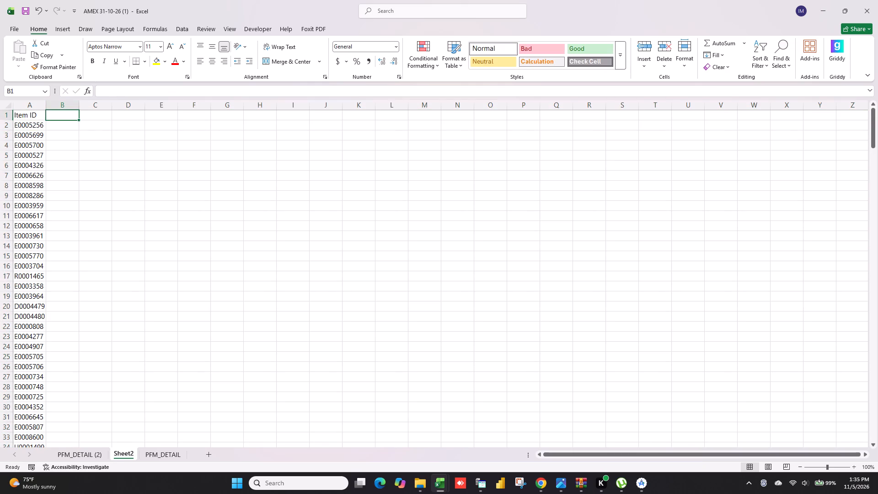
{"action": "type", "text": "Qty"}
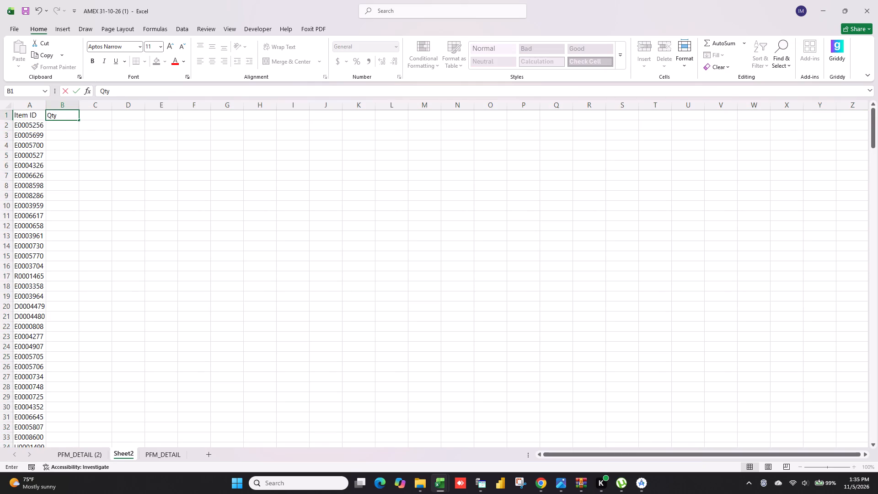
{"action": "left_click", "coordinate": [60, 118]}
{"action": "left_click", "coordinate": [114, 240]}
Copy the Quantity column in PFM_DETAIL (2) and paste it as values into column Y, beside Stock.
{"action": "left_click", "coordinate": [88, 450]}
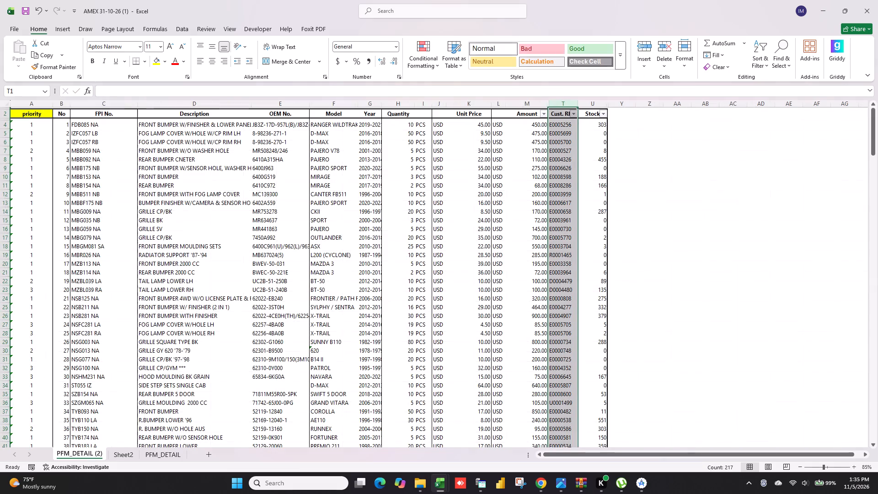
{"action": "left_click", "coordinate": [503, 145]}
{"action": "left_click", "coordinate": [412, 104]}
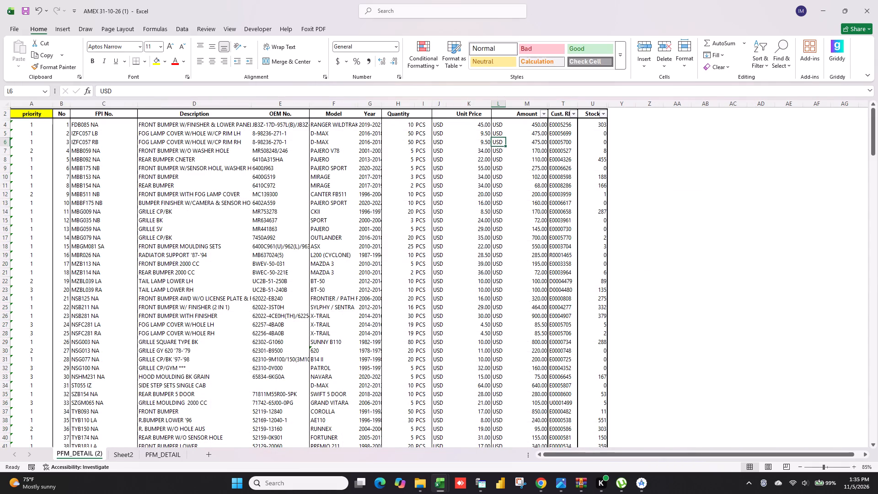
{"action": "left_click", "coordinate": [405, 104]}
{"action": "right_click", "coordinate": [405, 104]}
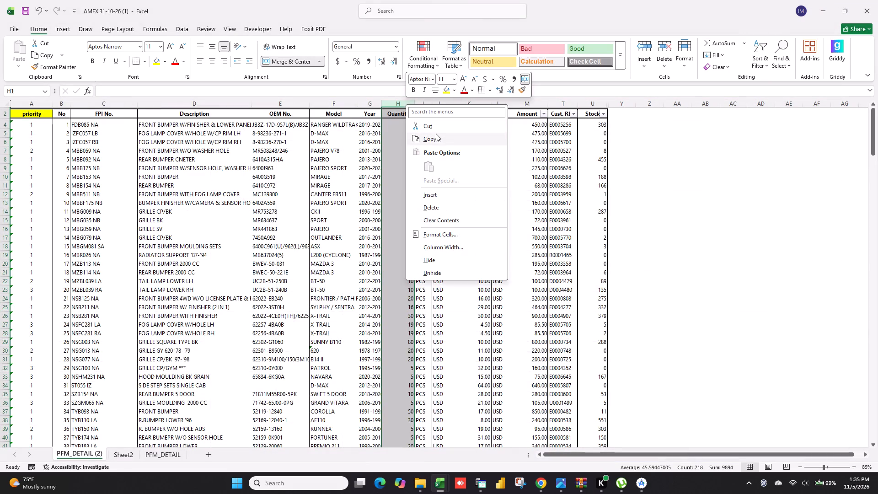
{"action": "left_click", "coordinate": [434, 143]}
{"action": "left_click", "coordinate": [623, 105]}
{"action": "right_click", "coordinate": [623, 105]}
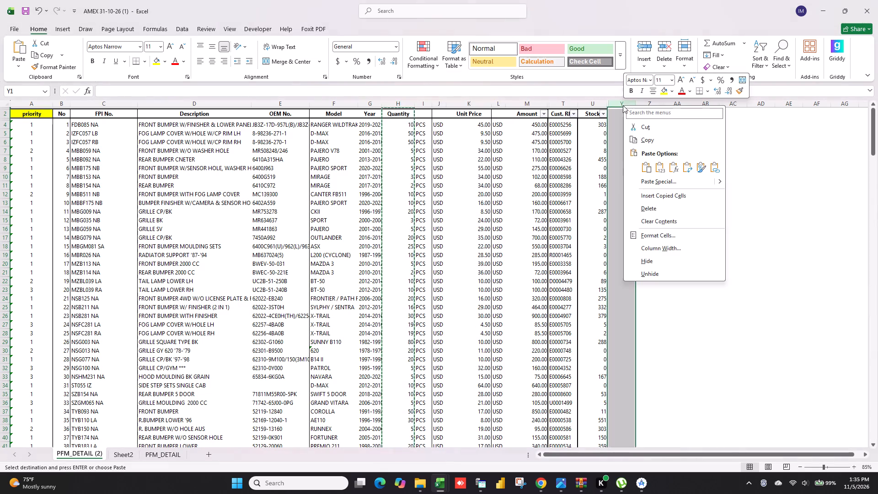
{"action": "left_click", "coordinate": [655, 169]}
{"action": "left_click", "coordinate": [633, 153]}
{"action": "key", "text": "alt+Tab"}
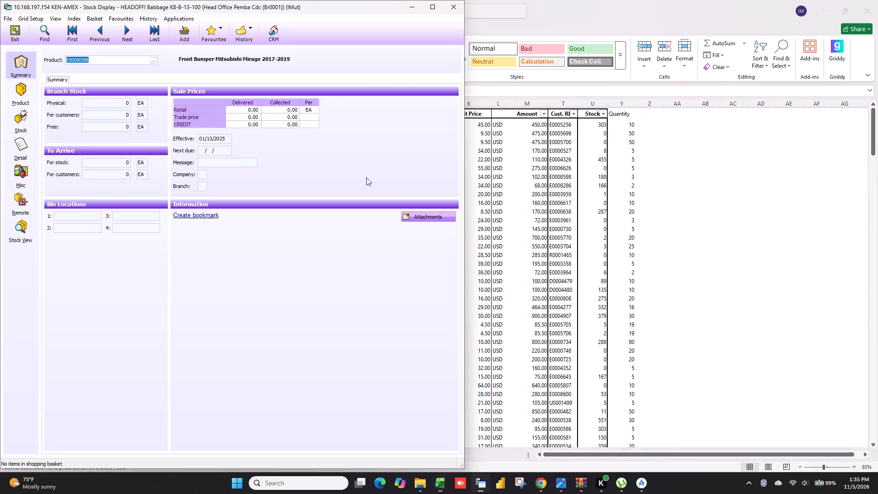
{"action": "key", "text": "alt+Tab"}
In Sheet2 cell B2, enter a VLOOKUP of A2 in PFM_DETAIL (2) columns T:Y, returning column 6 with match 0.
{"action": "left_click", "coordinate": [123, 453]}
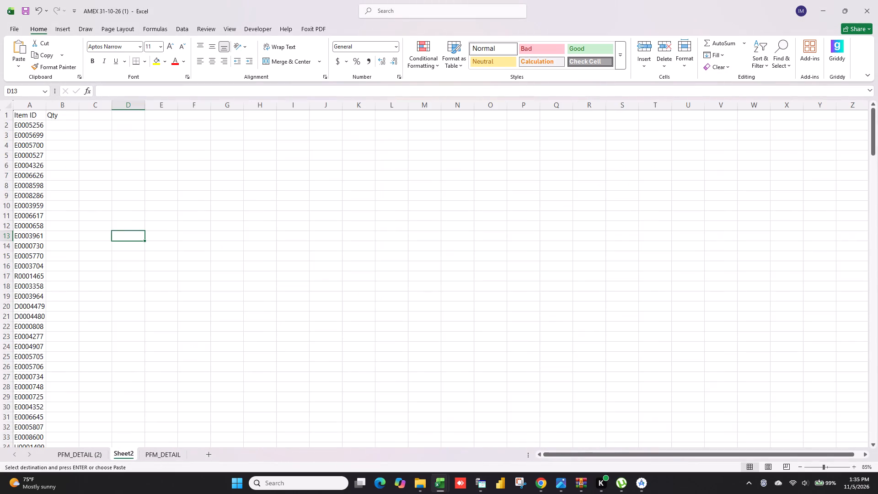
{"action": "left_click", "coordinate": [68, 127]}
{"action": "type", "text": "=vl"}
{"action": "key", "text": "Tab"}
{"action": "left_click", "coordinate": [26, 126]}
{"action": "key", "text": "comma"}
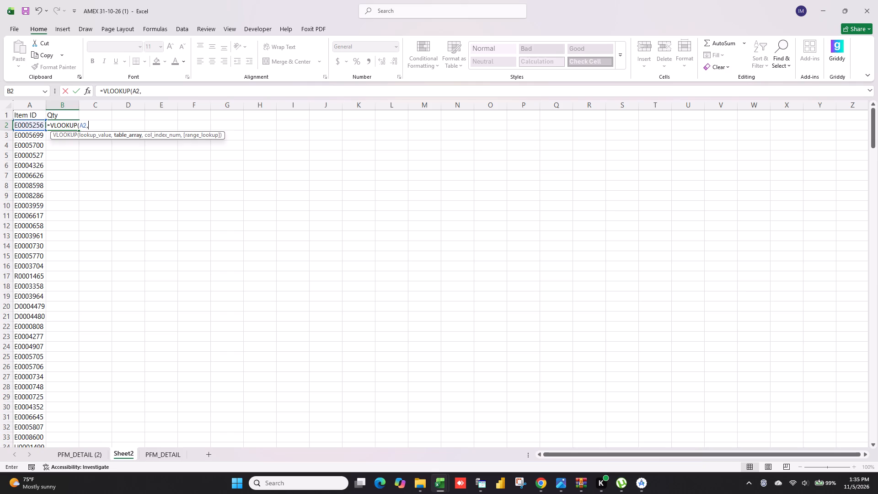
{"action": "left_click", "coordinate": [167, 453]}
{"action": "left_click", "coordinate": [86, 456]}
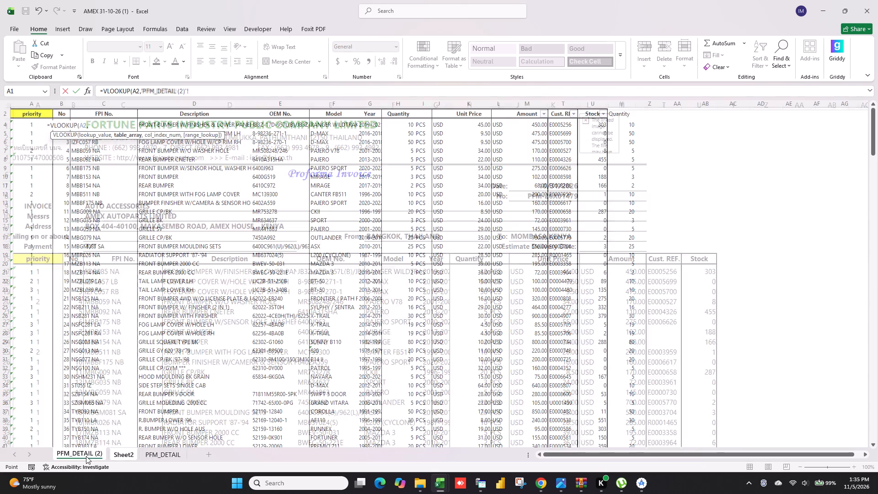
{"action": "left_click_drag", "start_coordinate": [567, 101], "coordinate": [598, 105]}
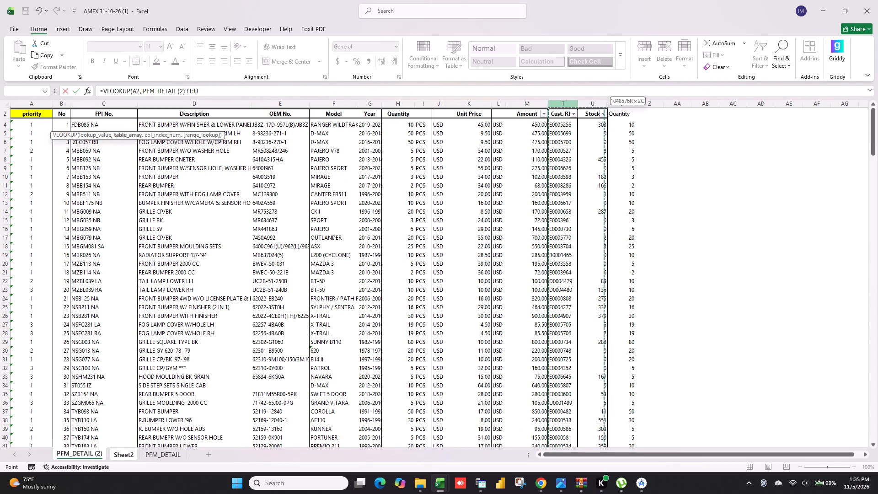
{"action": "left_click_drag", "start_coordinate": [598, 105], "coordinate": [628, 105]}
{"action": "key", "text": "comma"}
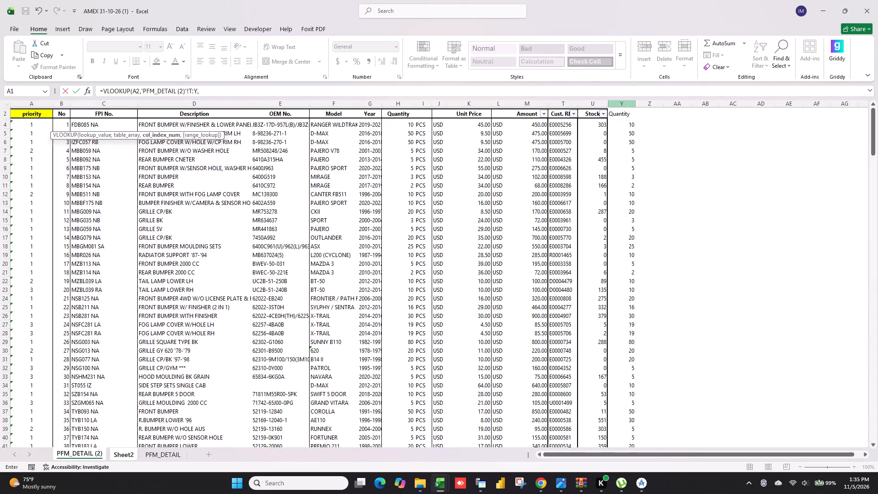
{"action": "type", "text": "6,"}
{"action": "key", "text": "0"}
{"action": "key", "text": "Return"}
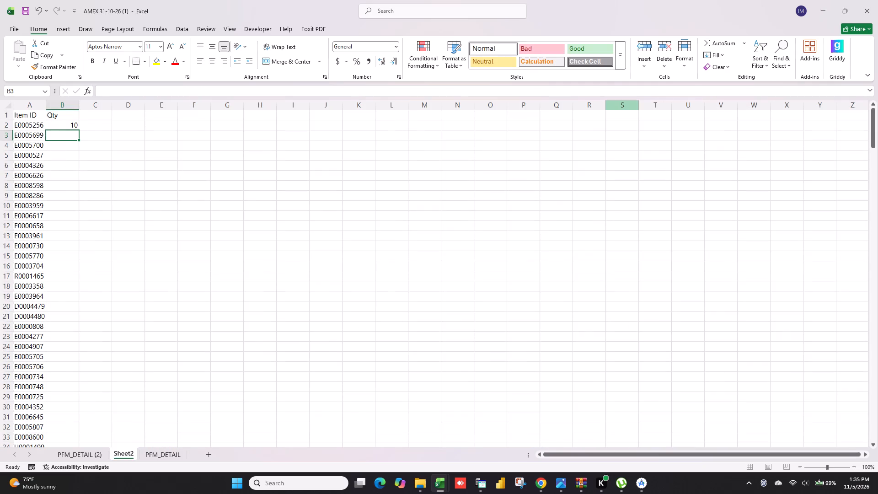
Fill the B2 quantity lookup down the Qty column beside all the item codes.
{"action": "left_click", "coordinate": [64, 126]}
{"action": "double_click", "coordinate": [77, 130]}
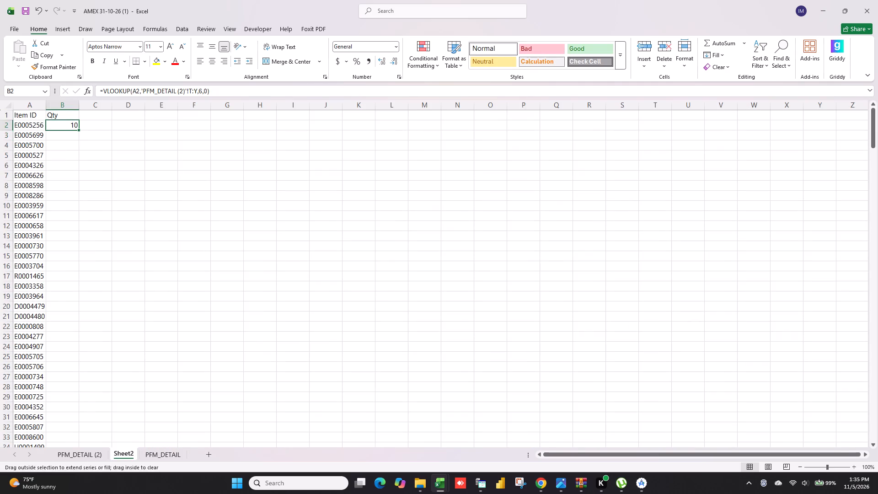
{"action": "scroll", "coordinate": [103, 261], "scroll_direction": "down", "scroll_amount": 7}
{"action": "scroll", "coordinate": [107, 274], "scroll_direction": "up", "scroll_amount": 15}
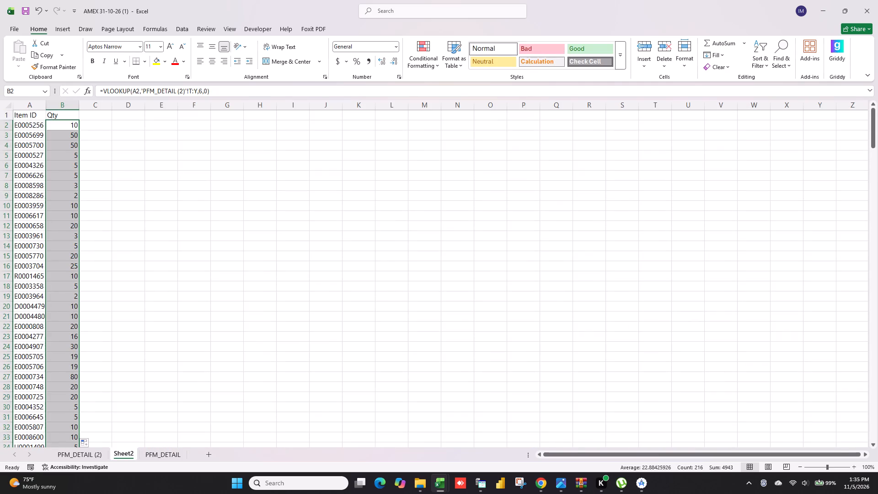
Create a PivotChart from Sheet2 columns A:B on a new worksheet, with Item ID as categories and Sum of Qty as values.
{"action": "left_click", "coordinate": [31, 124]}
{"action": "left_click_drag", "start_coordinate": [30, 103], "coordinate": [64, 103]}
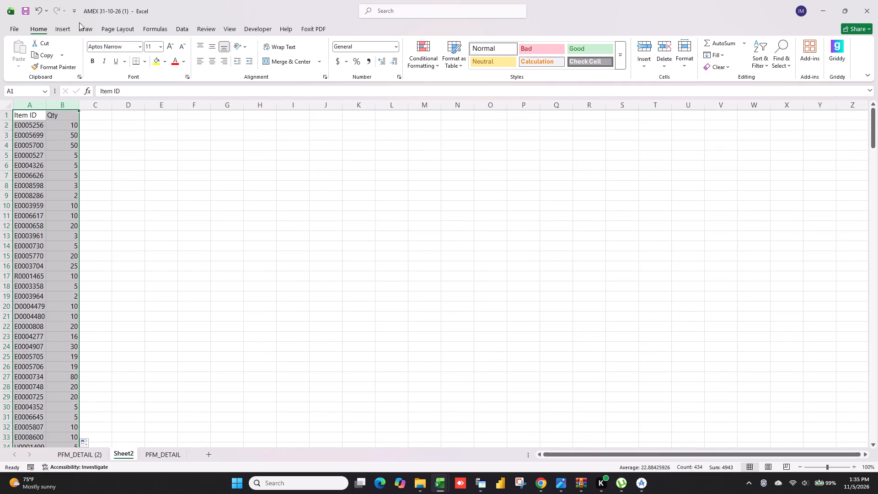
{"action": "left_click", "coordinate": [65, 27]}
{"action": "left_click", "coordinate": [354, 54]}
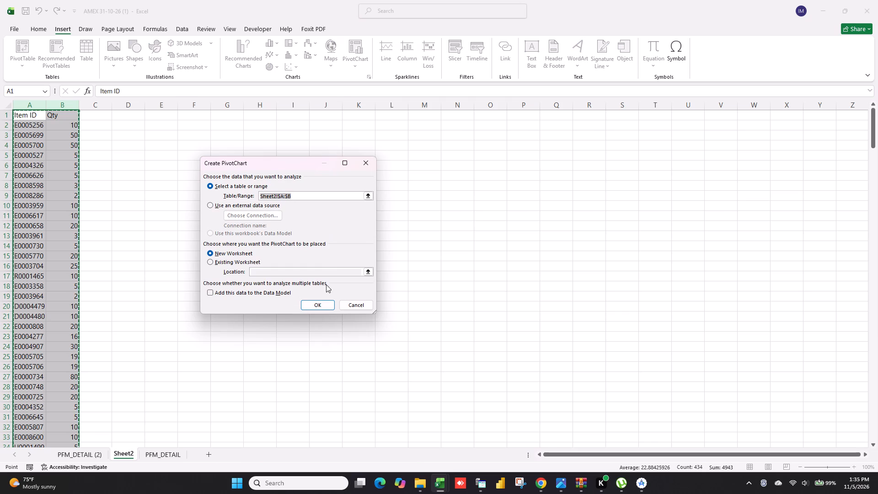
{"action": "left_click", "coordinate": [321, 306]}
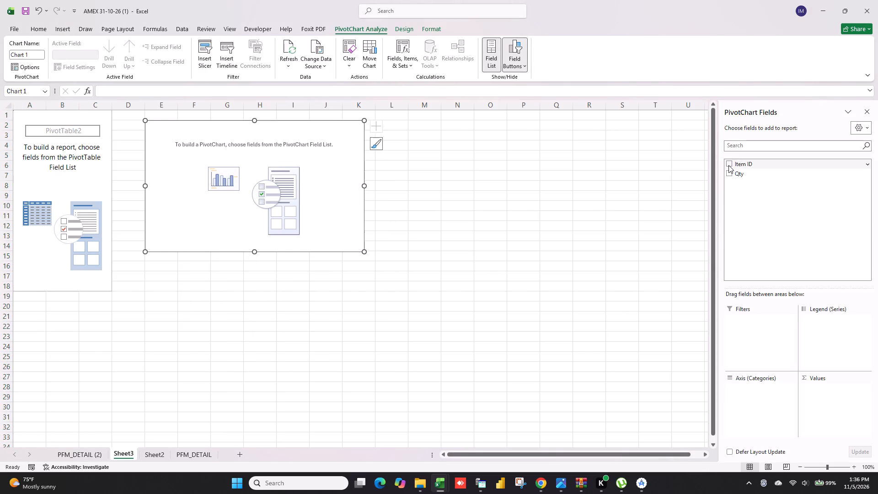
{"action": "left_click", "coordinate": [728, 165]}
{"action": "left_click", "coordinate": [730, 173]}
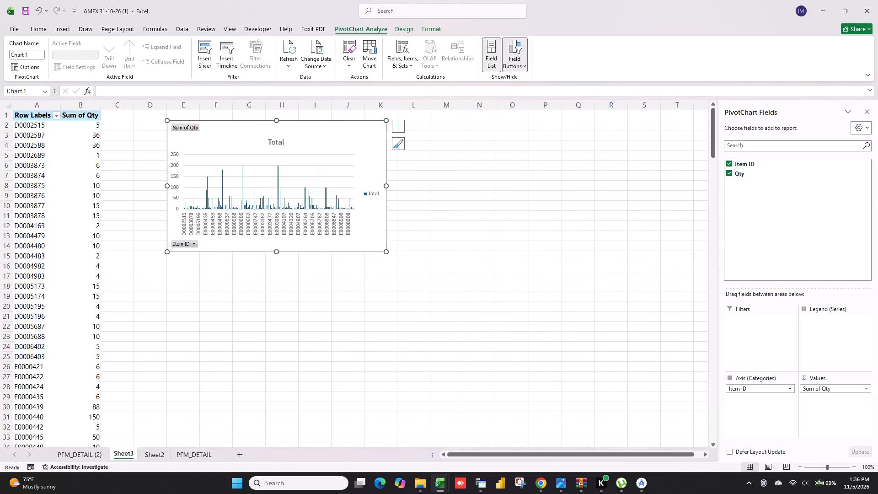
Select the Sum of Qty values in the pivot table down the list to check their total.
{"action": "left_click_drag", "start_coordinate": [91, 126], "coordinate": [67, 493]}
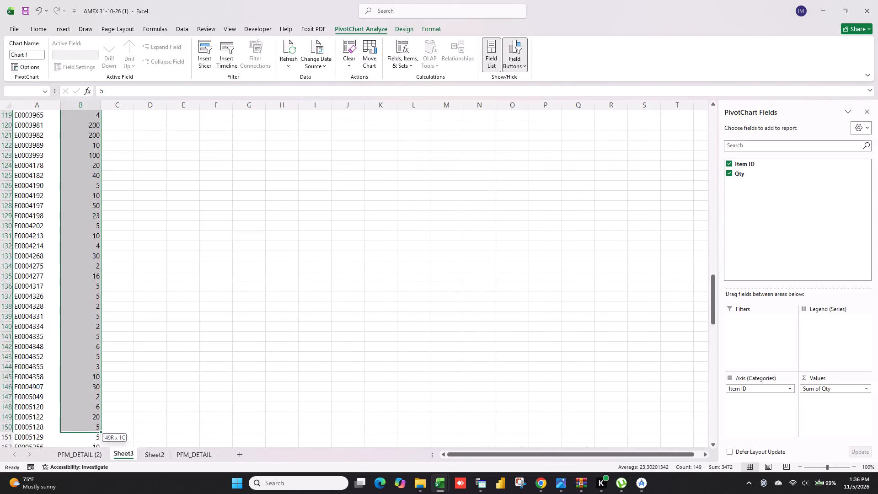
{"action": "left_click_drag", "start_coordinate": [67, 493], "coordinate": [98, 426]}
Open the original PFM_DETAIL proforma invoice sheet.
{"action": "left_click", "coordinate": [198, 456]}
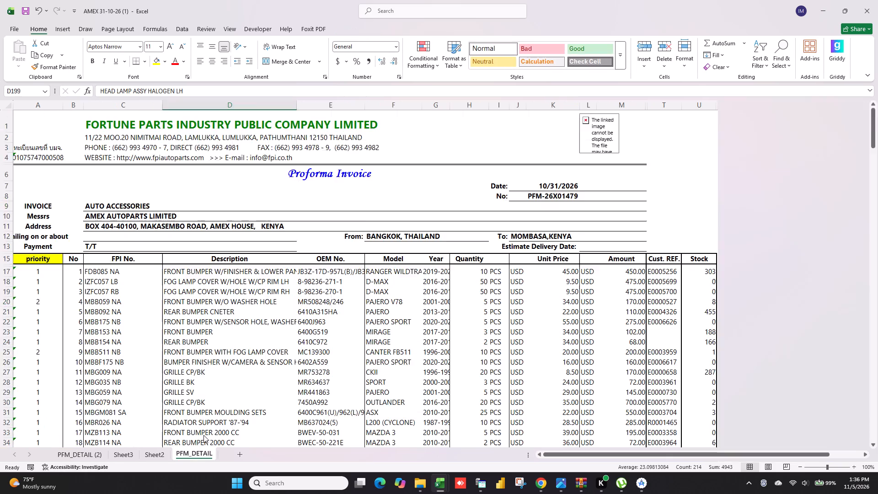
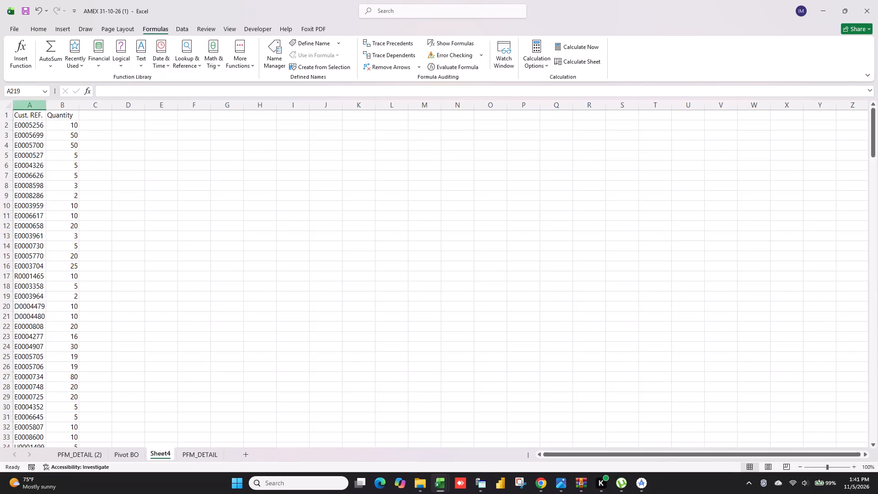
Apply conditional formatting to the whole Cust. REF. column to highlight its duplicate values.
{"action": "left_click", "coordinate": [31, 105]}
{"action": "left_click", "coordinate": [40, 26]}
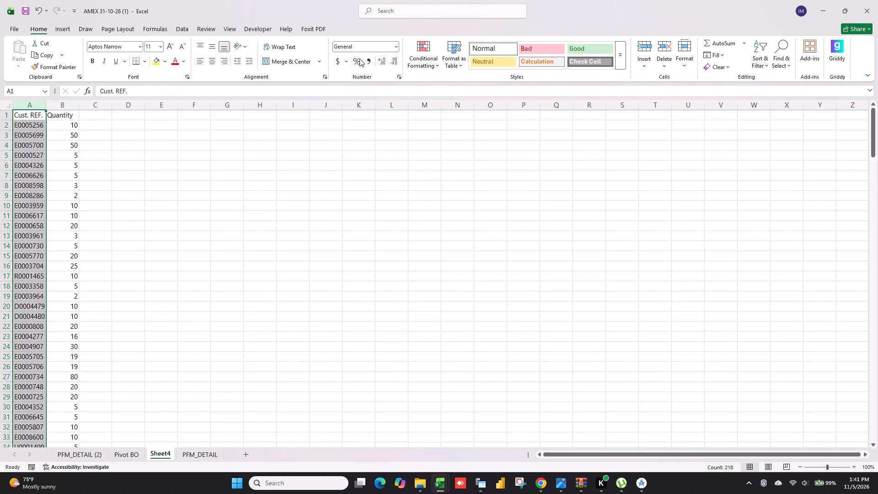
{"action": "left_click", "coordinate": [424, 55]}
{"action": "left_click", "coordinate": [467, 85]}
{"action": "left_click", "coordinate": [535, 195]}
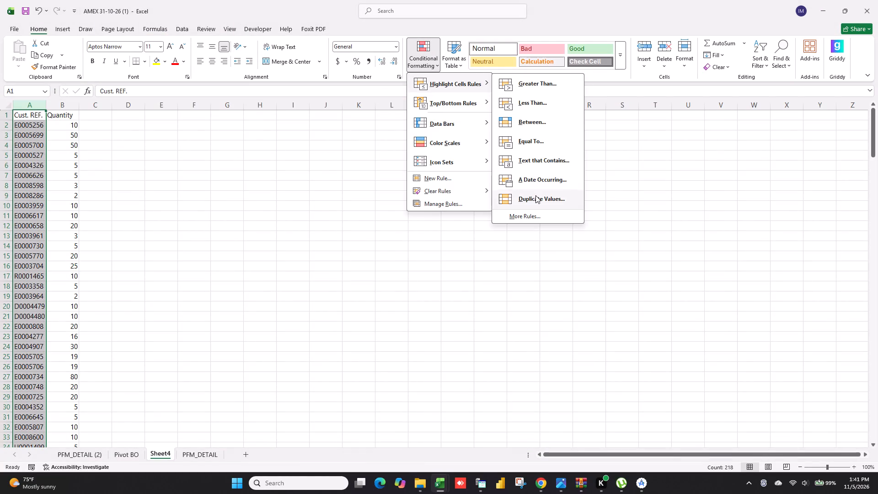
{"action": "left_click", "coordinate": [321, 257]}
Find every occurrence of the highlighted duplicate code D0002587 in this sheet to compare the quantities beside it.
{"action": "scroll", "coordinate": [304, 254], "scroll_direction": "down", "scroll_amount": 5}
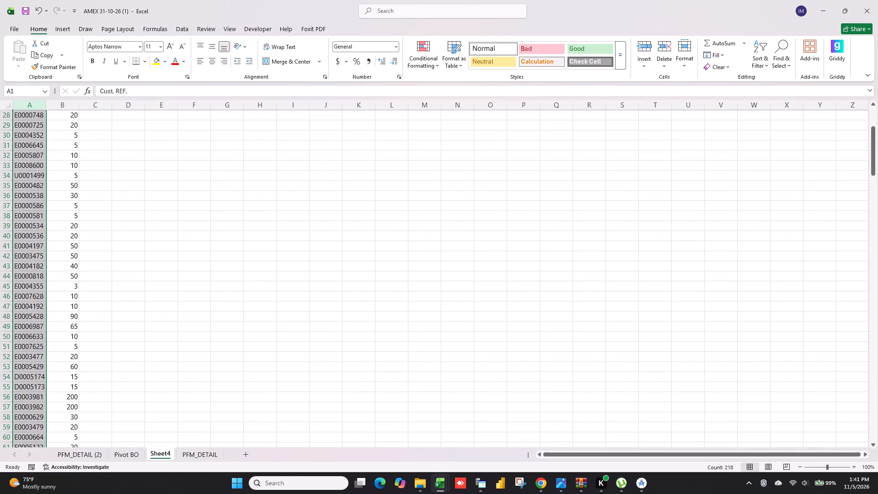
{"action": "scroll", "coordinate": [300, 259], "scroll_direction": "down", "scroll_amount": 20}
{"action": "scroll", "coordinate": [277, 274], "scroll_direction": "down", "scroll_amount": 4}
{"action": "scroll", "coordinate": [276, 274], "scroll_direction": "up", "scroll_amount": 5}
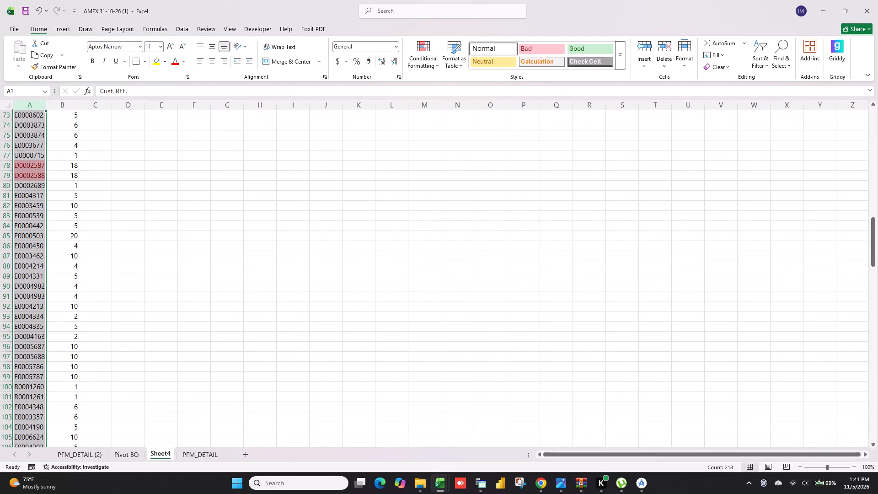
{"action": "left_click", "coordinate": [23, 166]}
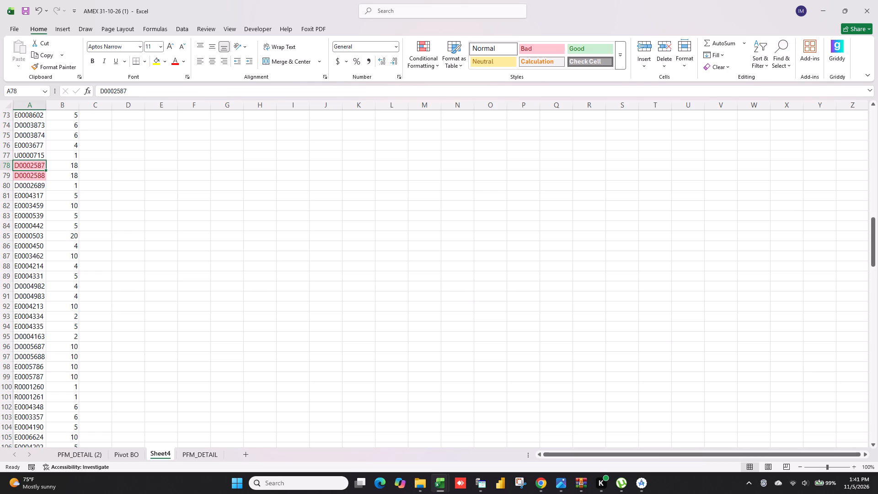
{"action": "key", "text": "ctrl+c"}
{"action": "key", "text": "ctrl+f"}
{"action": "key", "text": "ctrl+v"}
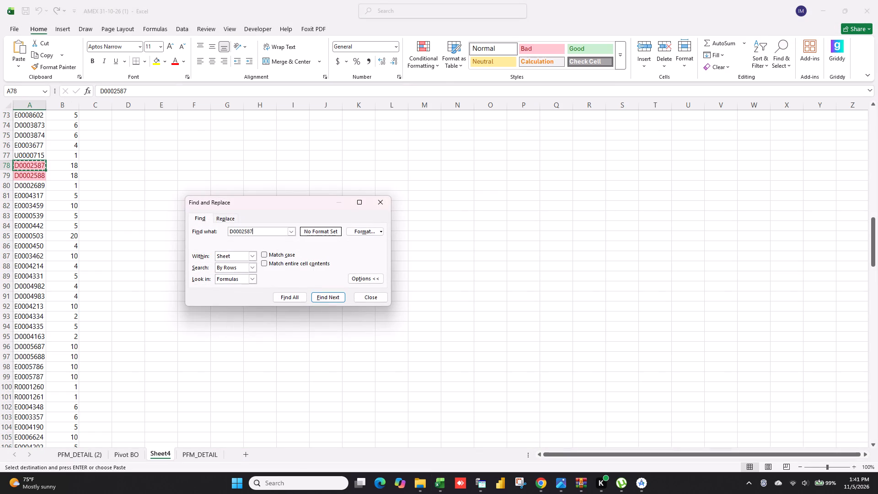
{"action": "key", "text": "Return"}
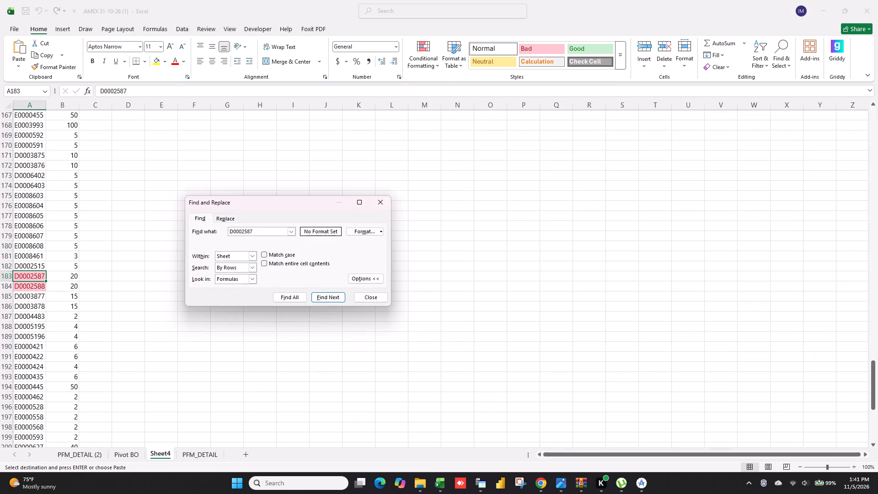
{"action": "key", "text": "Return"}
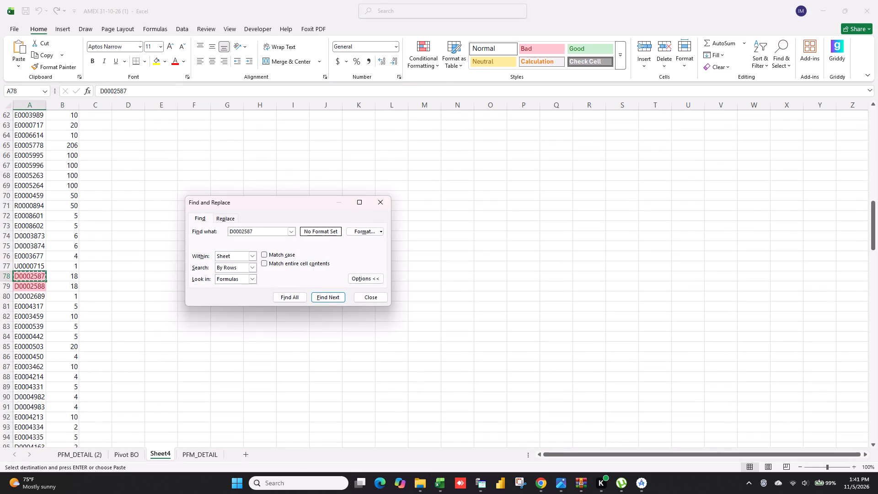
{"action": "key", "text": "Return"}
Switch to the Import Status spreadsheet in Chrome and search its BO sheet for D0002587, closing Excel's Find and Replace window at the end.
{"action": "left_click", "coordinate": [535, 487]}
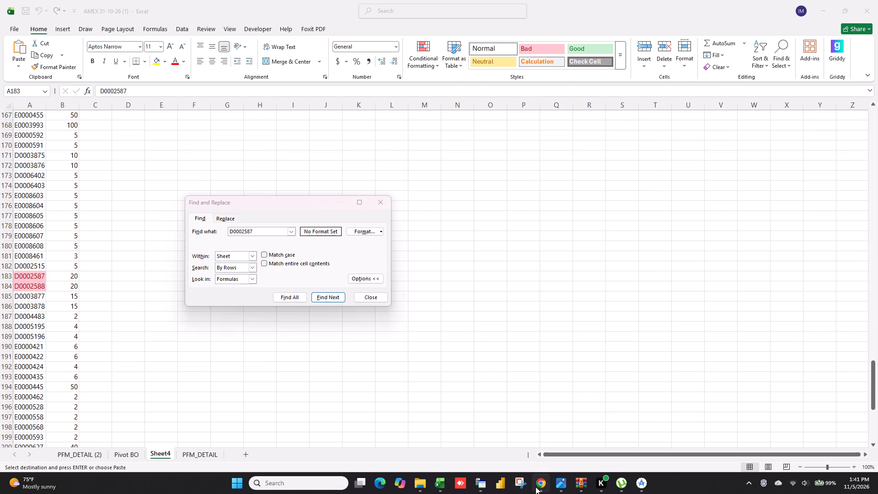
{"action": "left_click", "coordinate": [597, 219]}
{"action": "key", "text": "ctrl+f"}
{"action": "key", "text": "ctrl+v"}
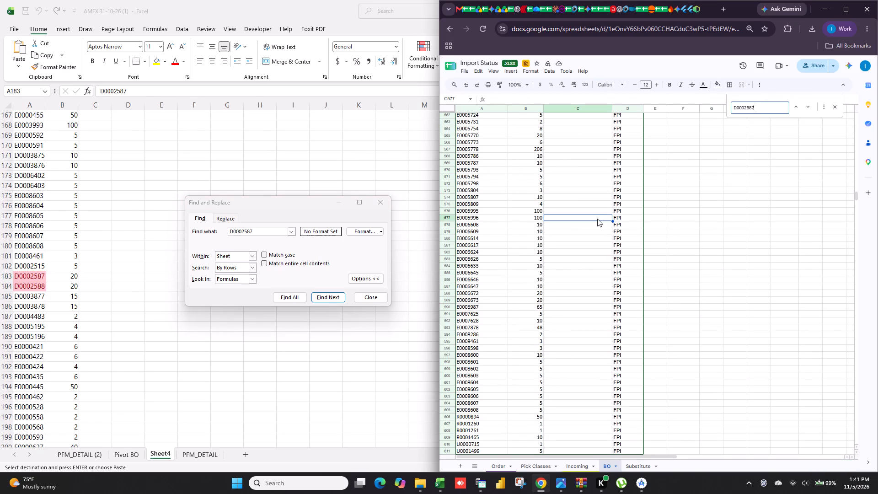
{"action": "key", "text": "Return"}
{"action": "key", "text": "Return"}
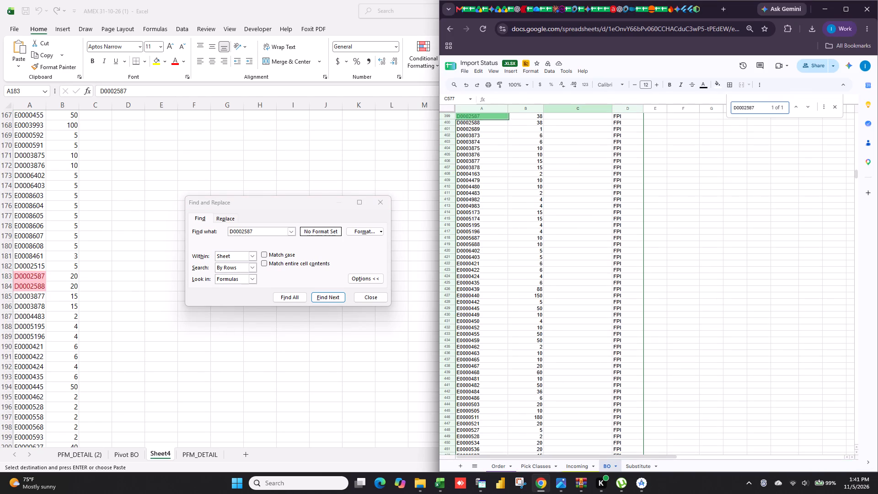
{"action": "left_click", "coordinate": [374, 294]}
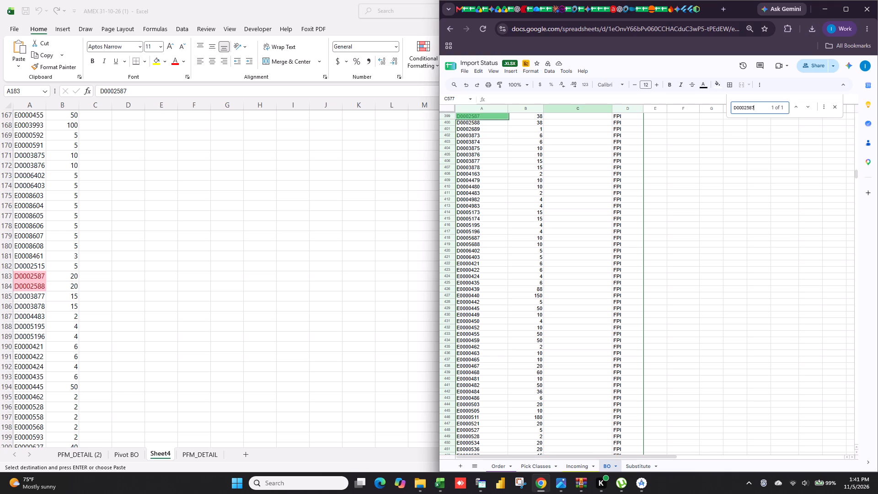